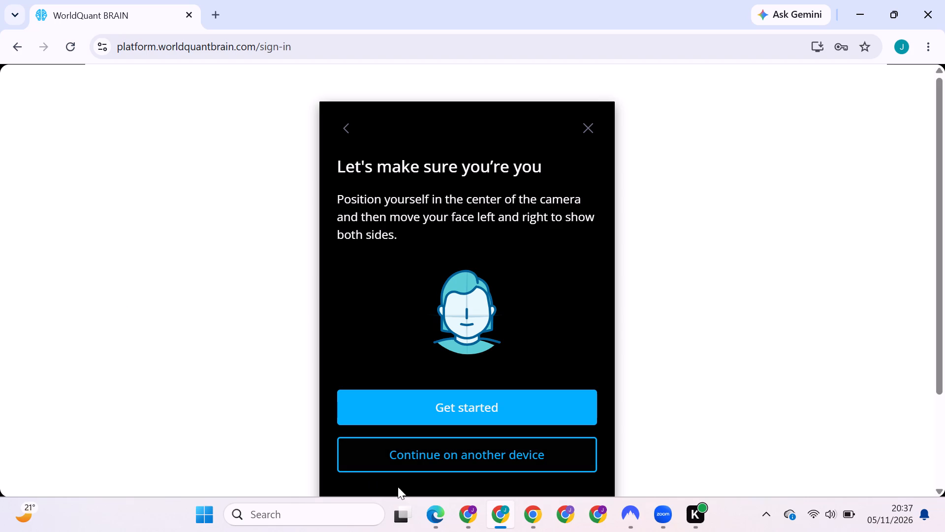
Switch to the browser window already signed in to WorldQuant BRAIN and view the recent notifications.
{"action": "left_click", "coordinate": [477, 523]}
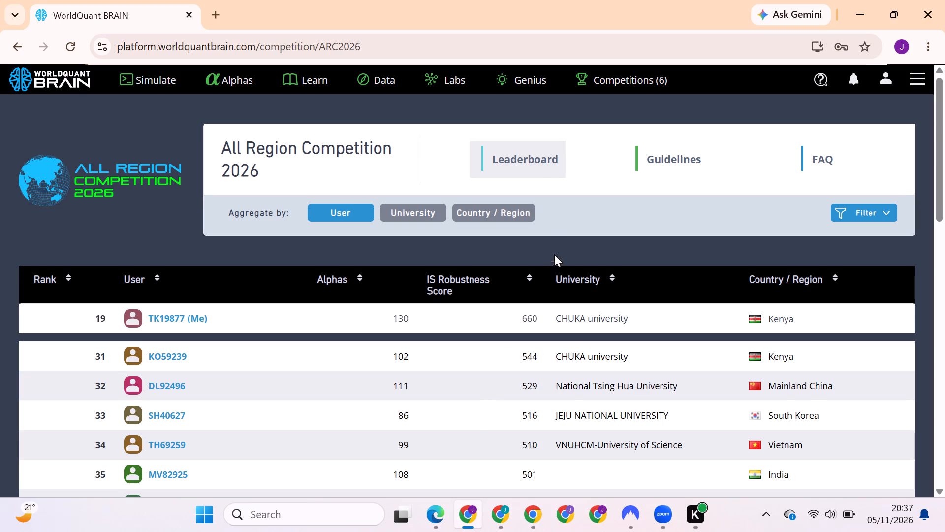
{"action": "left_click", "coordinate": [838, 73]}
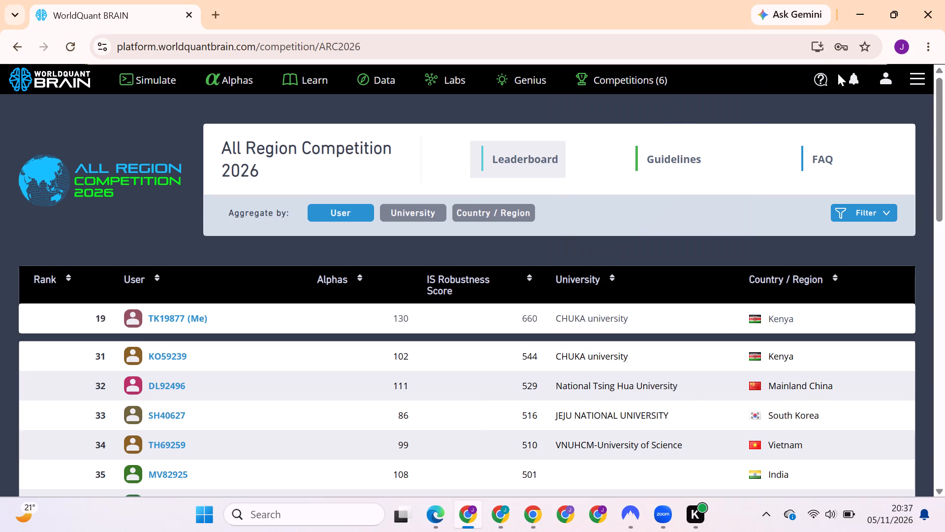
{"action": "left_click", "coordinate": [843, 73]}
{"action": "left_click", "coordinate": [853, 76]}
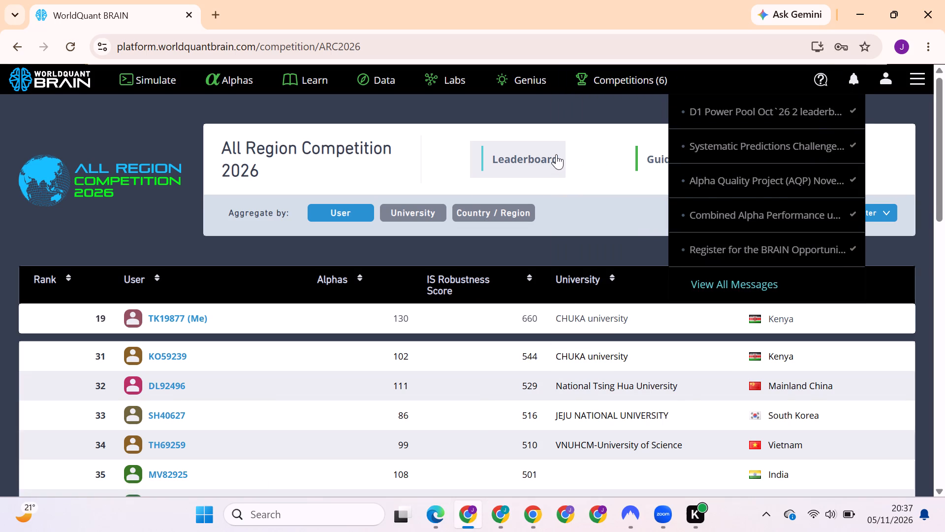
Open alpha P0ogE6ZK from the submitted alphas and clone it into the simulator.
{"action": "left_click", "coordinate": [236, 78]}
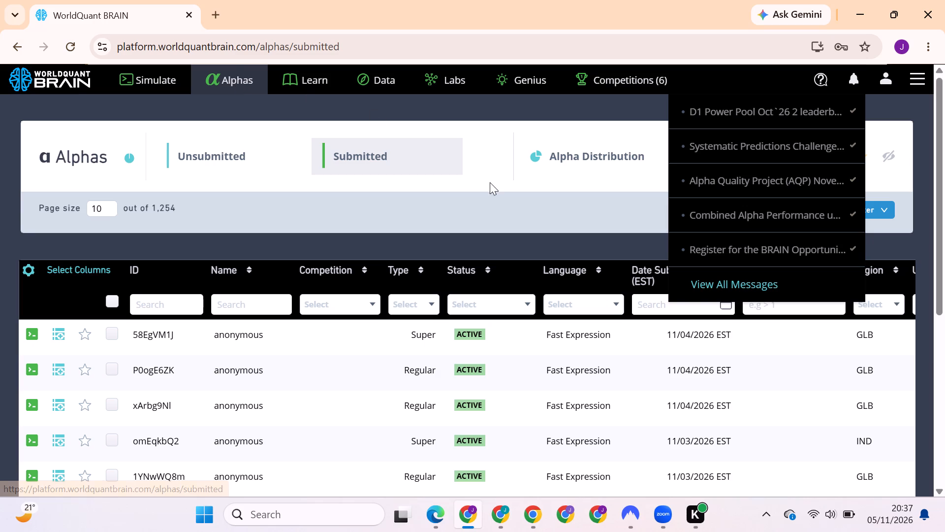
{"action": "left_click", "coordinate": [853, 70]}
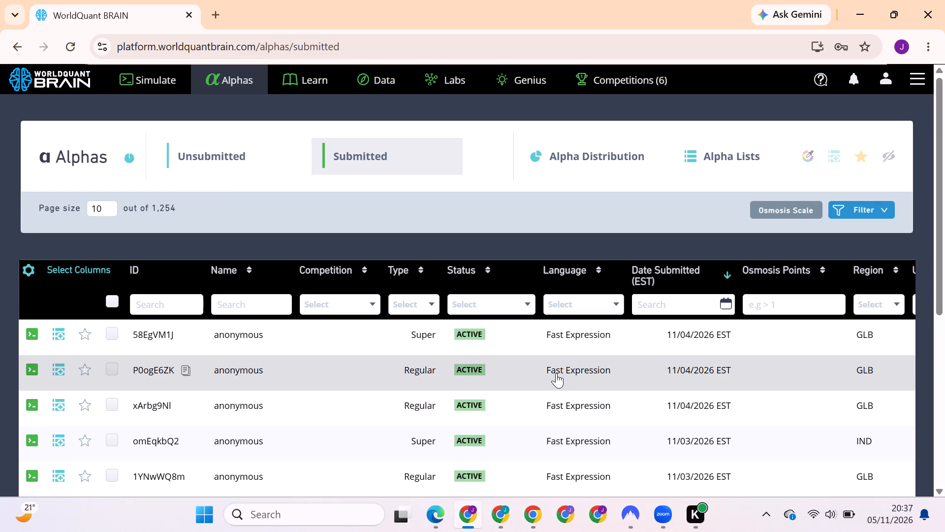
{"action": "left_click", "coordinate": [606, 364]}
{"action": "scroll", "coordinate": [606, 364], "scroll_direction": "down", "scroll_amount": 1}
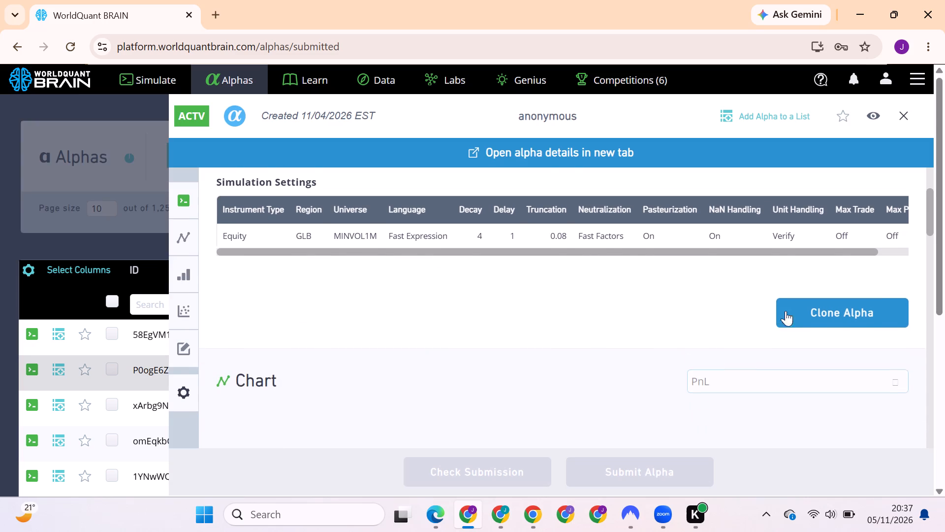
{"action": "left_click", "coordinate": [805, 313]}
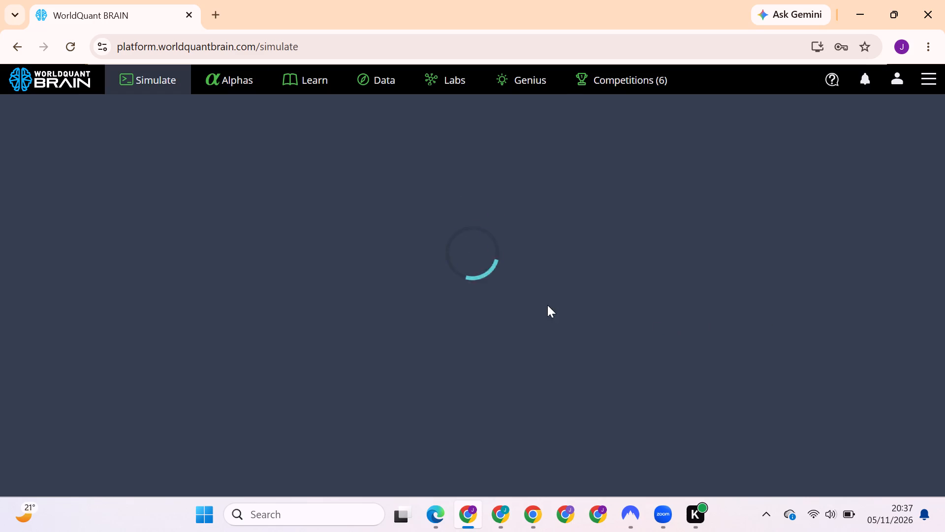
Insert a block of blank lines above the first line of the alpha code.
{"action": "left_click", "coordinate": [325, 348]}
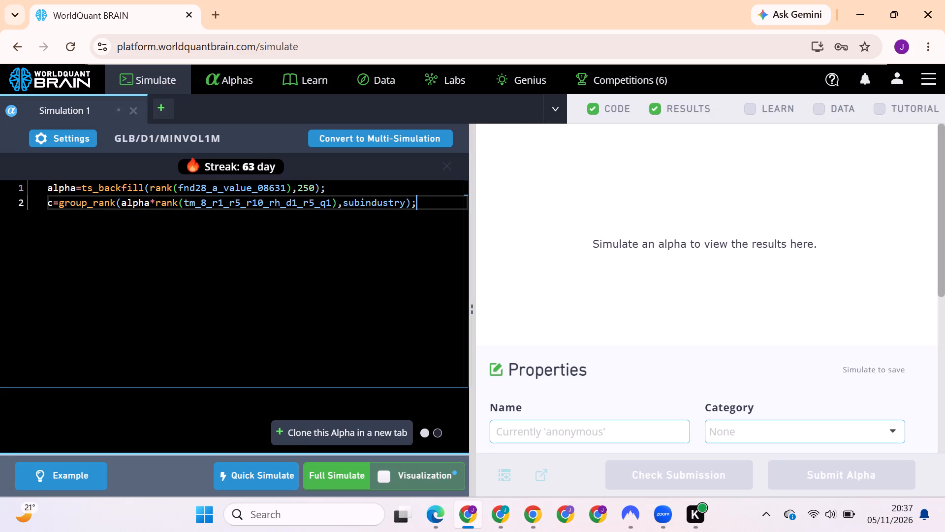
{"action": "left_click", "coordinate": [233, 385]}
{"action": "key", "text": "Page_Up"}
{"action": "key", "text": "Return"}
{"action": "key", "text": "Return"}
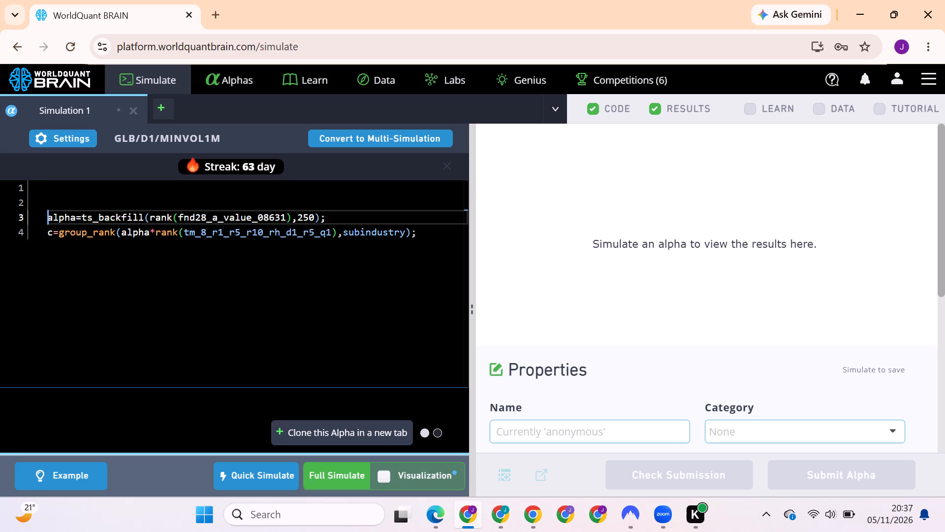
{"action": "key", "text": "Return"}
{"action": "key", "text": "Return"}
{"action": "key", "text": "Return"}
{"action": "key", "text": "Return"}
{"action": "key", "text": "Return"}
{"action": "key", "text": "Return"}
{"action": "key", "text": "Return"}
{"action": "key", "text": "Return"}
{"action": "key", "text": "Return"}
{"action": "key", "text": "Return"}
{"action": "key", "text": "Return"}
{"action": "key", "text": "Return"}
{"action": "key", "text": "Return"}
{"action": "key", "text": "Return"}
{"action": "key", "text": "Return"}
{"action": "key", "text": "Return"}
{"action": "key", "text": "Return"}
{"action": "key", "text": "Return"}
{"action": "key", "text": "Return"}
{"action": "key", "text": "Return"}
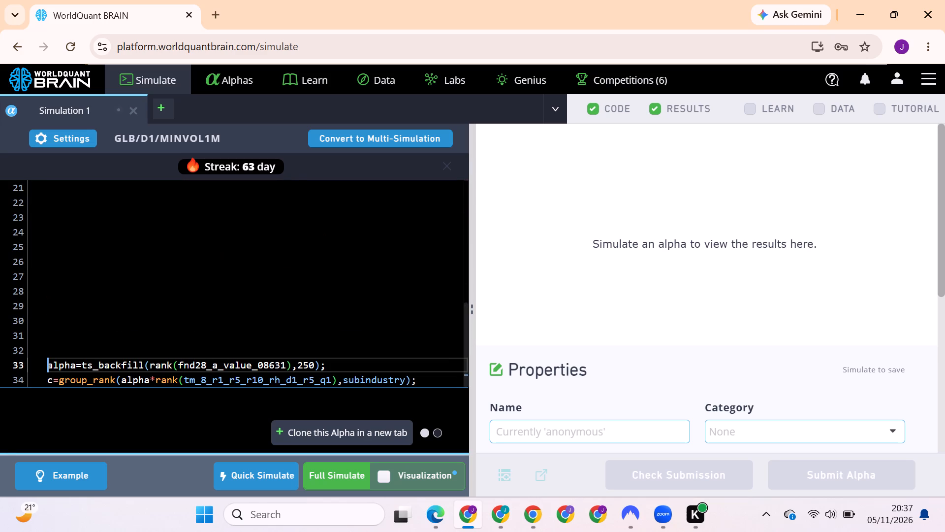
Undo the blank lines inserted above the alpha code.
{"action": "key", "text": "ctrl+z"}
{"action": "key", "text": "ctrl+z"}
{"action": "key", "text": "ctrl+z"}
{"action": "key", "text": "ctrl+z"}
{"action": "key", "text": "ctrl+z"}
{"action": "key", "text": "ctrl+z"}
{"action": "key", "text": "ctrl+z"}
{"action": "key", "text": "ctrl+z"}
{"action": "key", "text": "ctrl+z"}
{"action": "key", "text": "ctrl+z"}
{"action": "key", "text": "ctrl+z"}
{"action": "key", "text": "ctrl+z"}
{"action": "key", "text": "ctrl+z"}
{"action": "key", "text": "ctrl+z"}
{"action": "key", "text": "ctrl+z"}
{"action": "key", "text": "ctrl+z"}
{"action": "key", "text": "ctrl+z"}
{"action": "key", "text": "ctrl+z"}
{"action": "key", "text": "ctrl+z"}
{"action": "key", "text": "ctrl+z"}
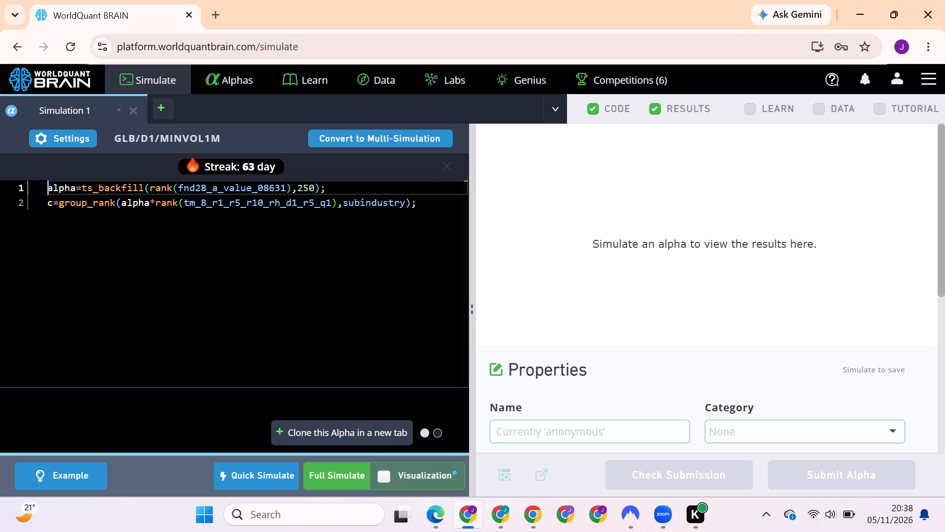
Show the data explorer beside the code and browse all fields for region GLB and universe MINVOL1M.
{"action": "left_click", "coordinate": [822, 108]}
{"action": "left_click", "coordinate": [511, 164]}
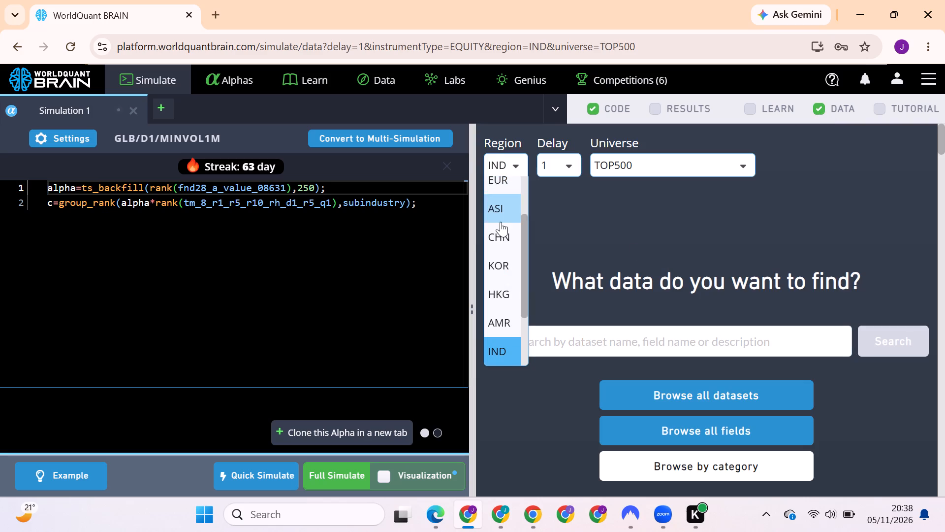
{"action": "scroll", "coordinate": [500, 247], "scroll_direction": "up", "scroll_amount": 3}
{"action": "left_click", "coordinate": [503, 220]}
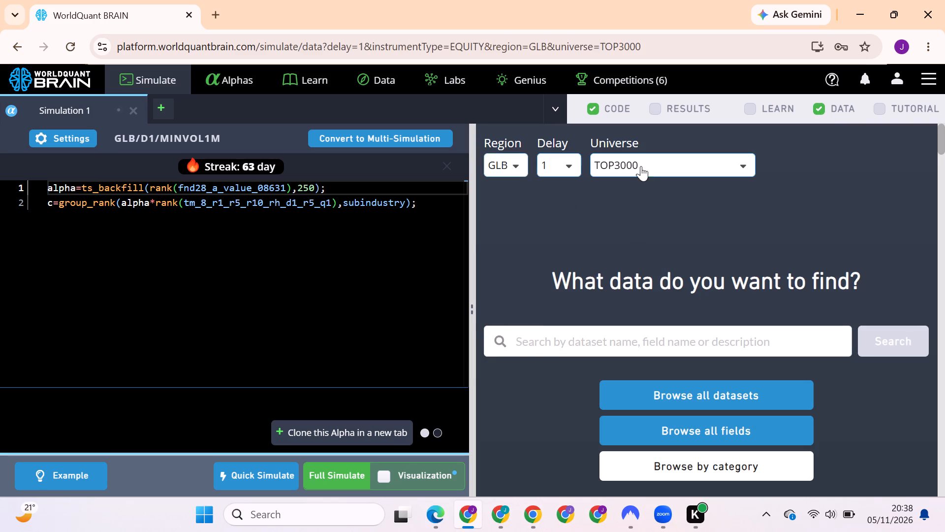
{"action": "left_click", "coordinate": [641, 165]}
{"action": "left_click", "coordinate": [622, 214]}
{"action": "left_click", "coordinate": [612, 426]}
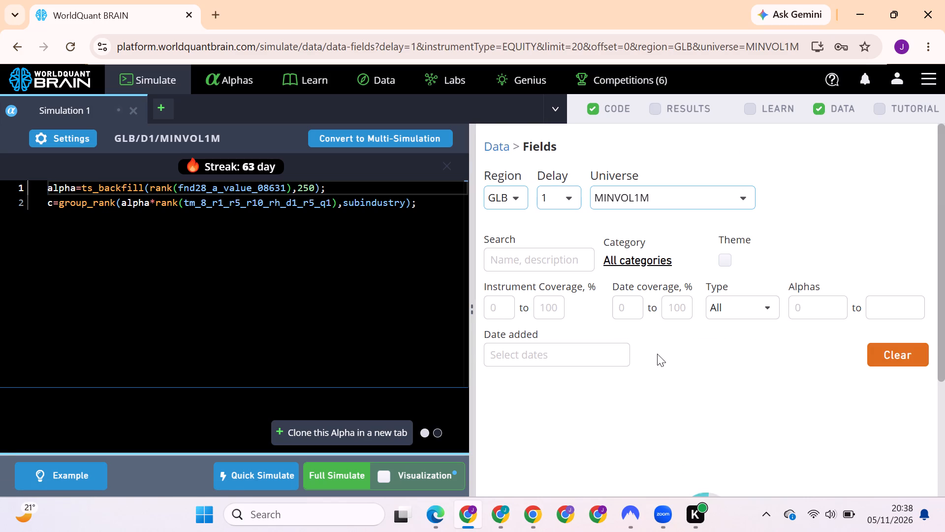
Filter the data fields to the Fundamental category.
{"action": "left_click", "coordinate": [629, 257]}
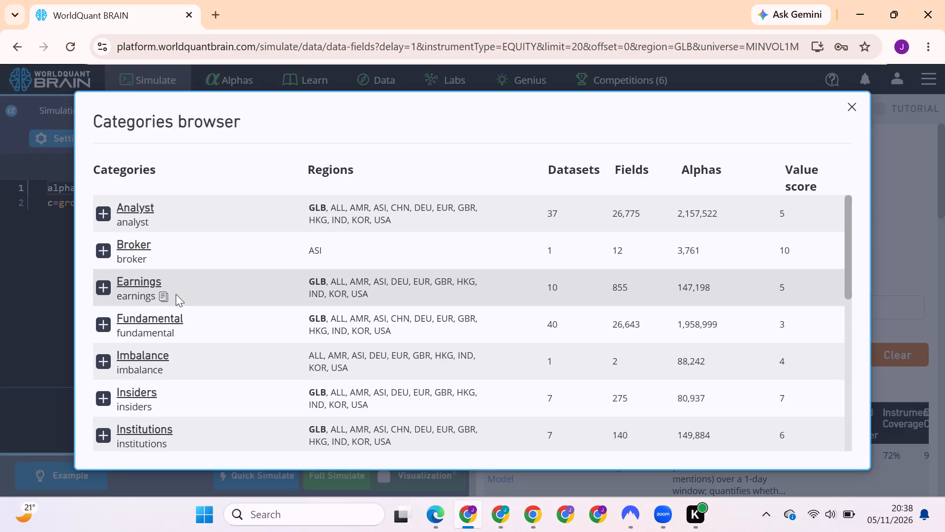
{"action": "left_click", "coordinate": [154, 321]}
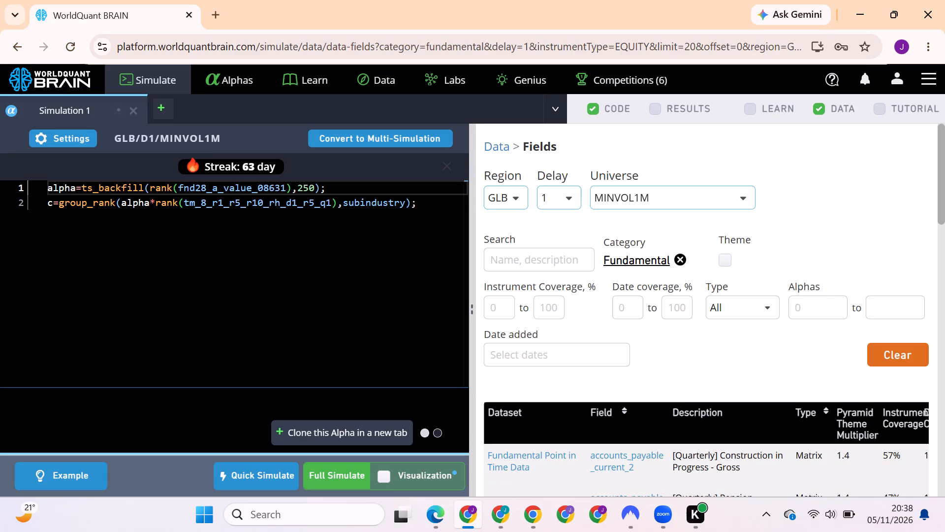
Widen the data fields pane by narrowing the code editor to somewhat over a third of the window width.
{"action": "scroll", "coordinate": [447, 336], "scroll_direction": "down", "scroll_amount": 2}
{"action": "scroll", "coordinate": [588, 345], "scroll_direction": "down", "scroll_amount": 3}
{"action": "left_click_drag", "start_coordinate": [472, 288], "coordinate": [359, 297]}
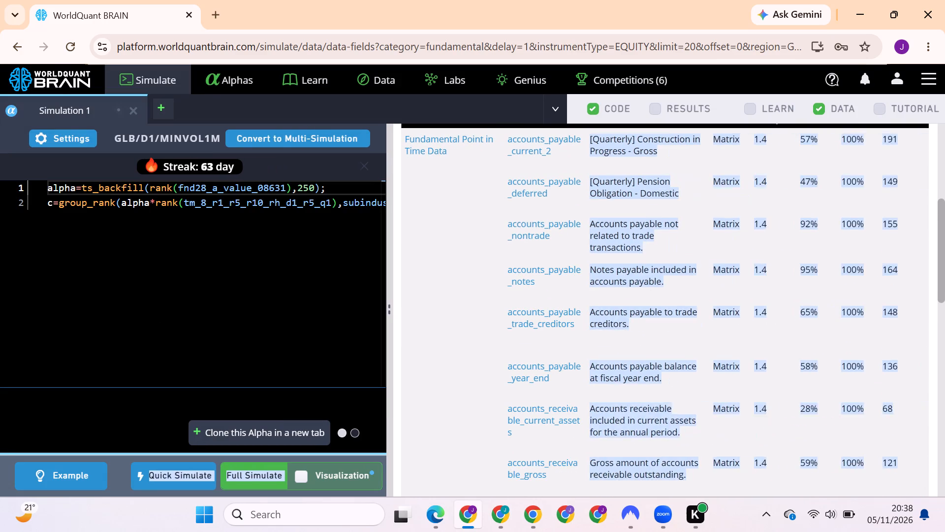
{"action": "left_click_drag", "start_coordinate": [359, 297], "coordinate": [350, 297]}
{"action": "left_click", "coordinate": [285, 308]}
Sort the fundamental data fields by number of alphas in descending order.
{"action": "scroll", "coordinate": [602, 310], "scroll_direction": "up", "scroll_amount": 3}
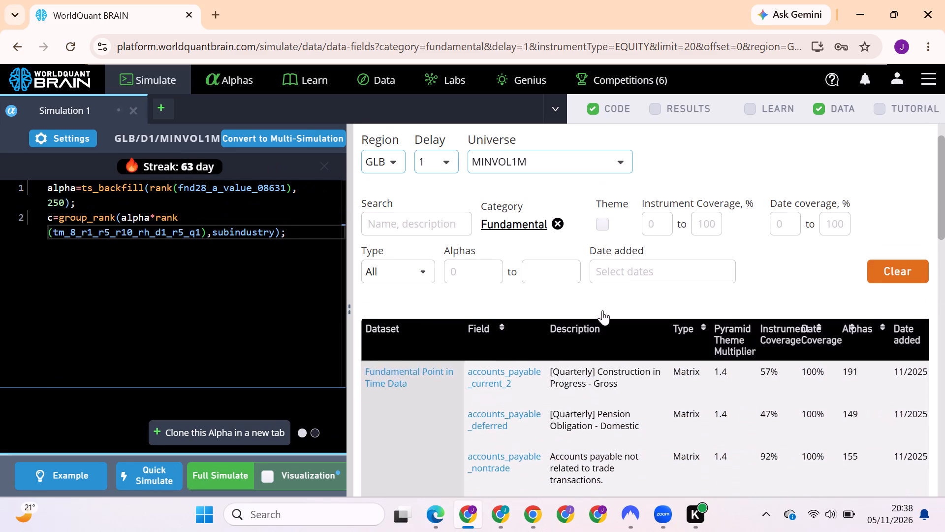
{"action": "left_click", "coordinate": [882, 357]}
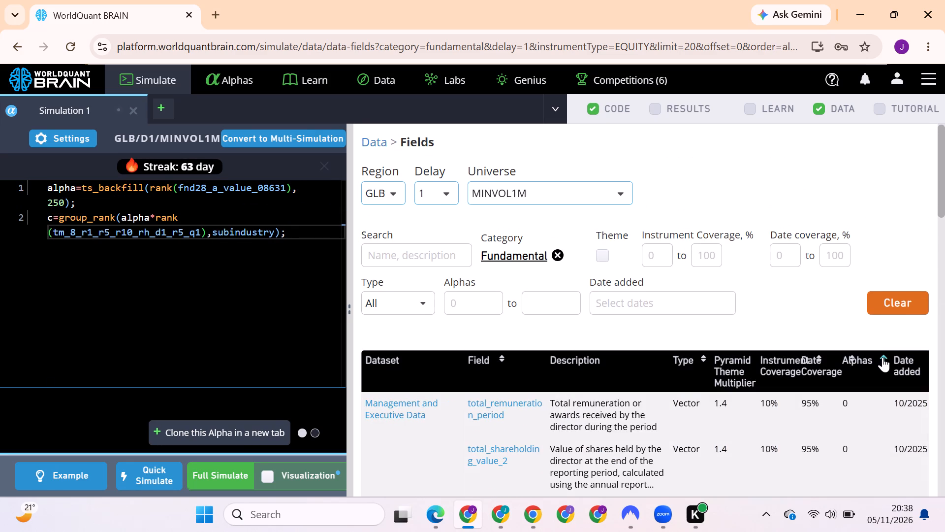
{"action": "left_click", "coordinate": [882, 357]}
{"action": "scroll", "coordinate": [735, 380], "scroll_direction": "down", "scroll_amount": 1}
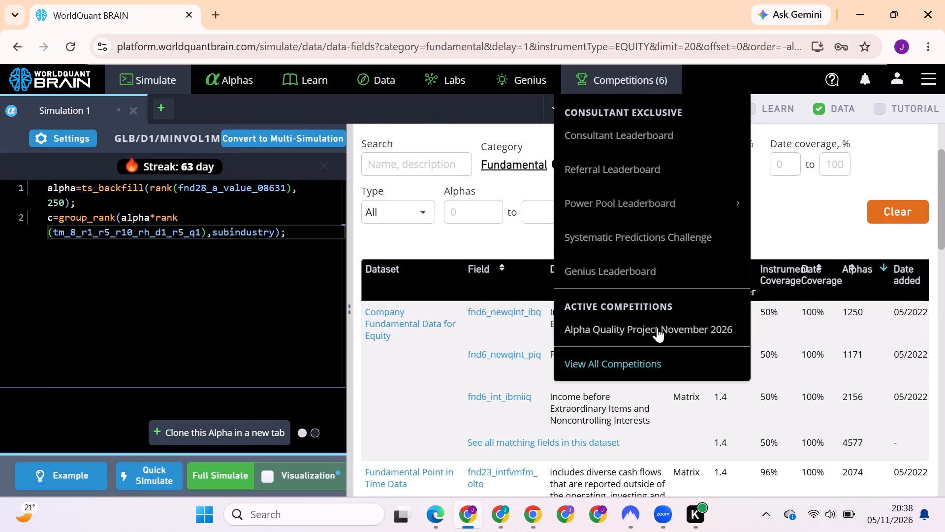
Open the Alpha Quality Project November 2026 leaderboard and examine the ranks and alpha counts on its first page.
{"action": "left_click", "coordinate": [657, 325]}
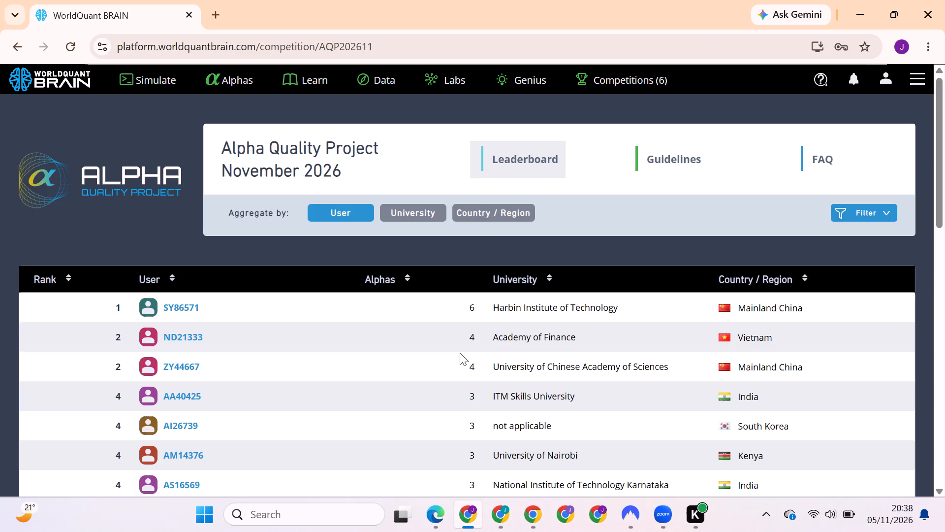
{"action": "scroll", "coordinate": [460, 353], "scroll_direction": "down", "scroll_amount": 2}
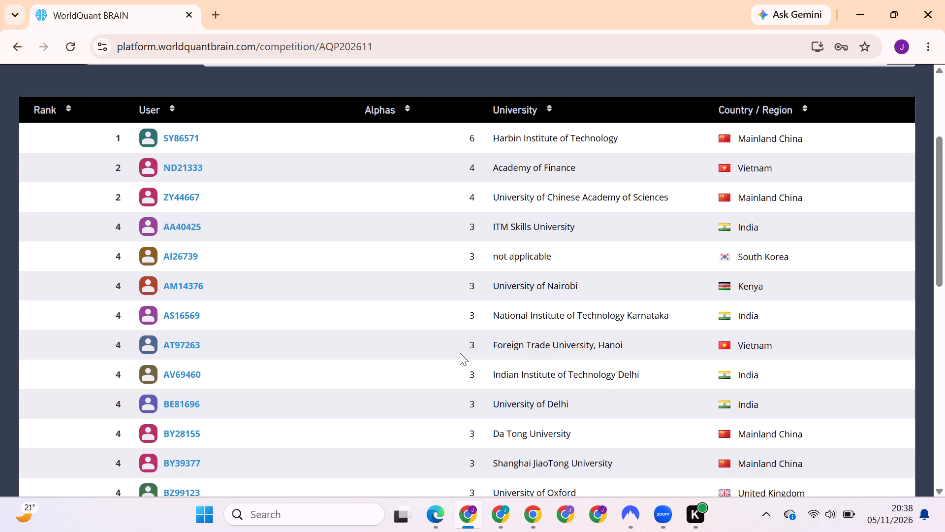
{"action": "scroll", "coordinate": [460, 353], "scroll_direction": "up", "scroll_amount": 1}
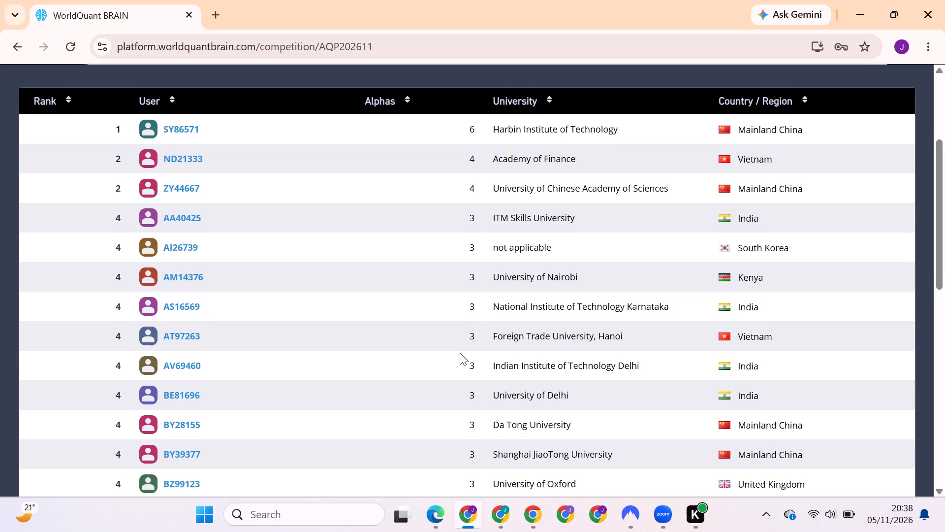
{"action": "scroll", "coordinate": [460, 353], "scroll_direction": "up", "scroll_amount": 2}
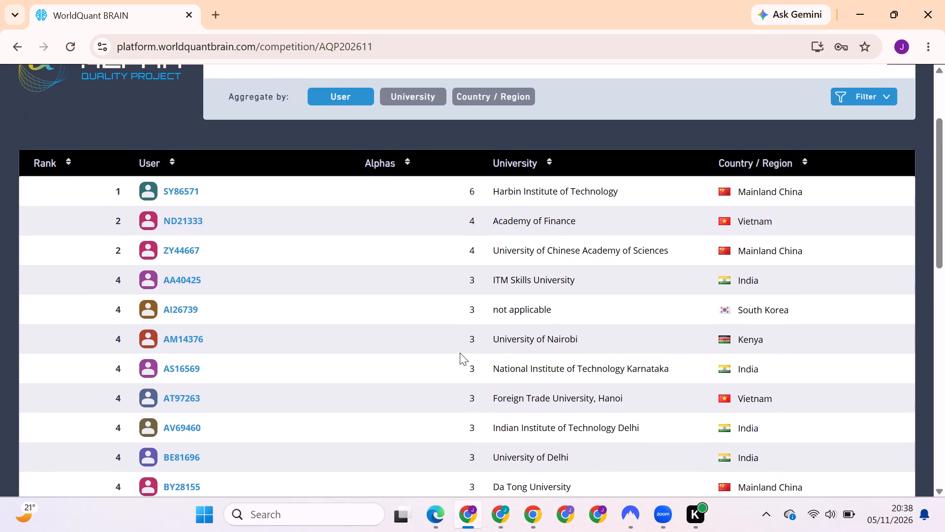
{"action": "scroll", "coordinate": [460, 353], "scroll_direction": "down", "scroll_amount": 7}
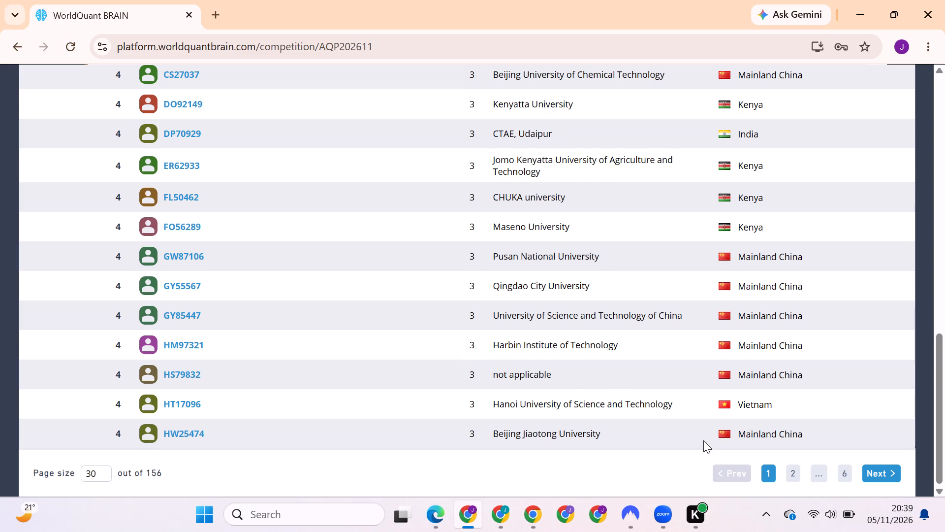
Page forward through the leaderboard to page 4 and examine the ranks and alpha counts there.
{"action": "left_click", "coordinate": [802, 473]}
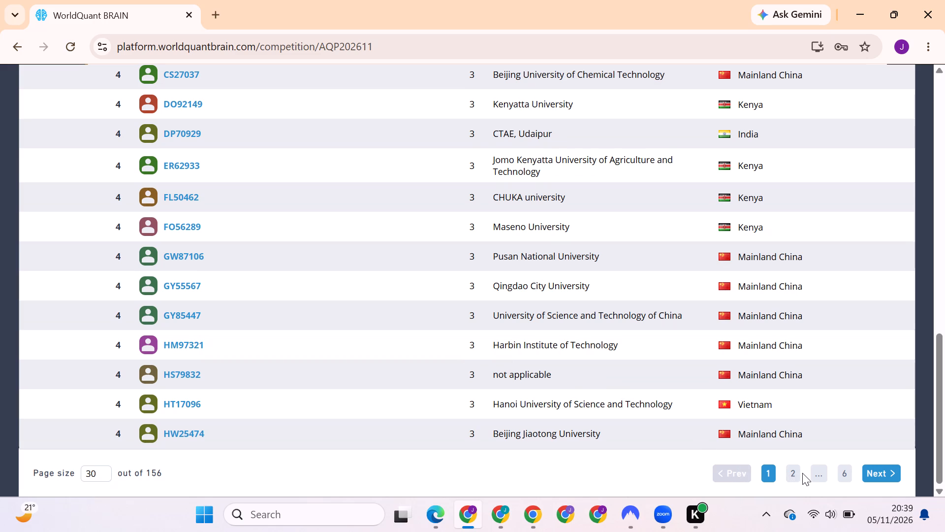
{"action": "left_click", "coordinate": [796, 473]}
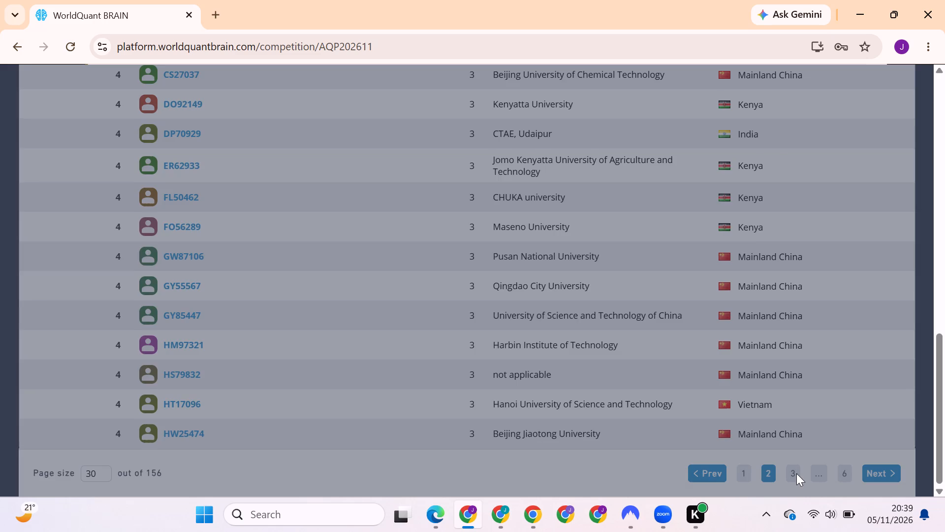
{"action": "left_click", "coordinate": [796, 473]}
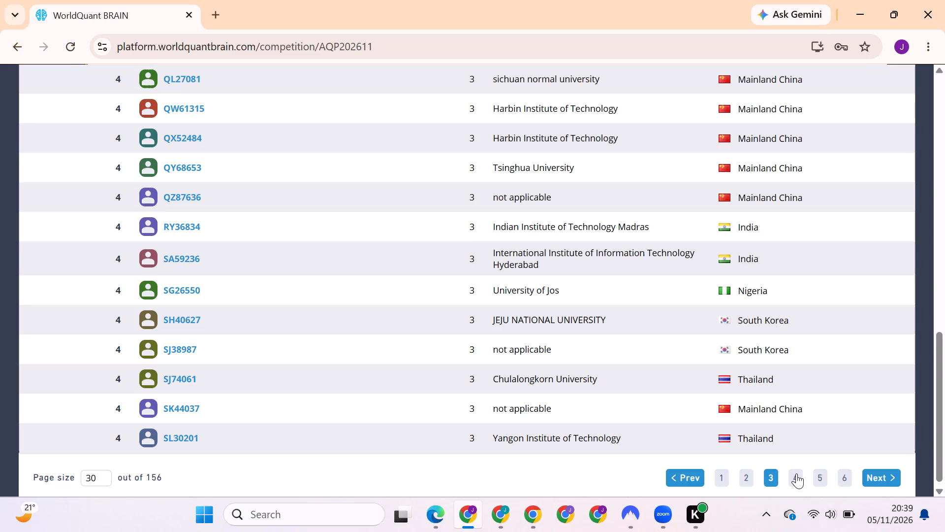
{"action": "left_click", "coordinate": [796, 473]}
{"action": "scroll", "coordinate": [679, 366], "scroll_direction": "up", "scroll_amount": 3}
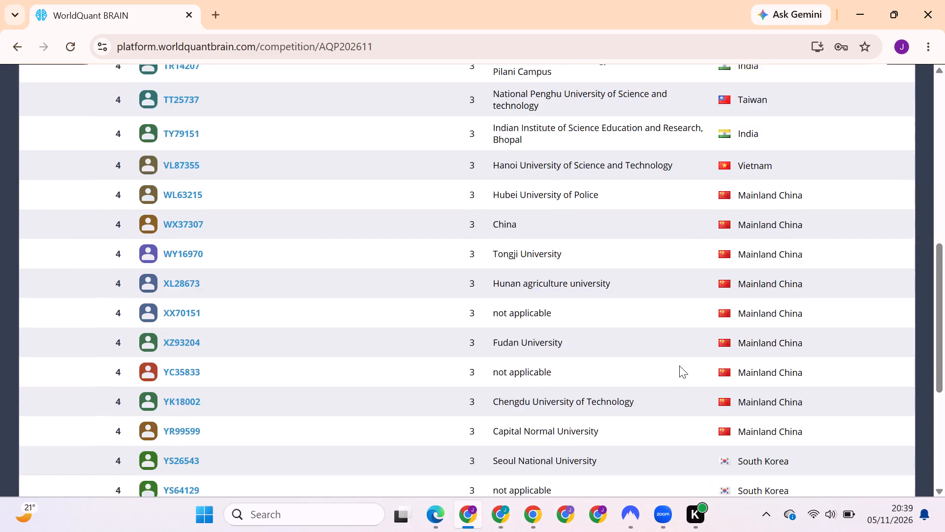
{"action": "scroll", "coordinate": [679, 366], "scroll_direction": "up", "scroll_amount": 4}
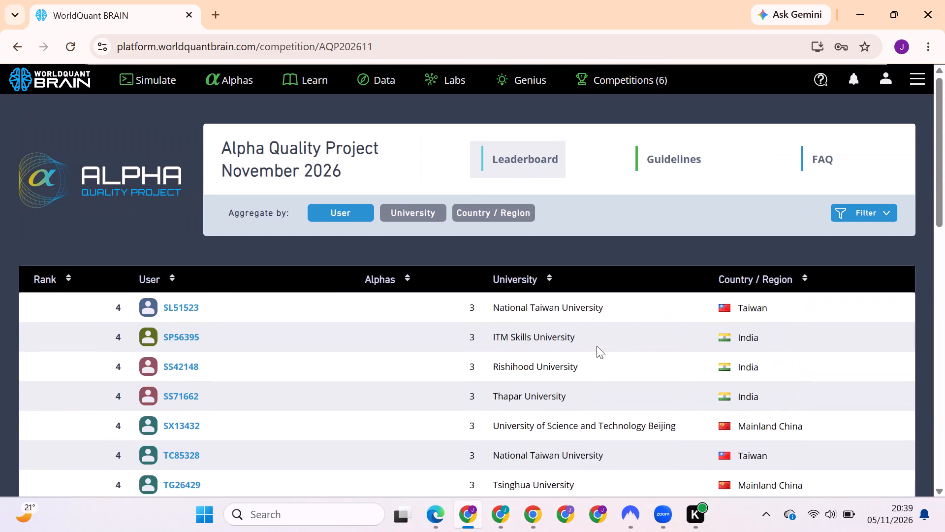
{"action": "scroll", "coordinate": [597, 346], "scroll_direction": "down", "scroll_amount": 7}
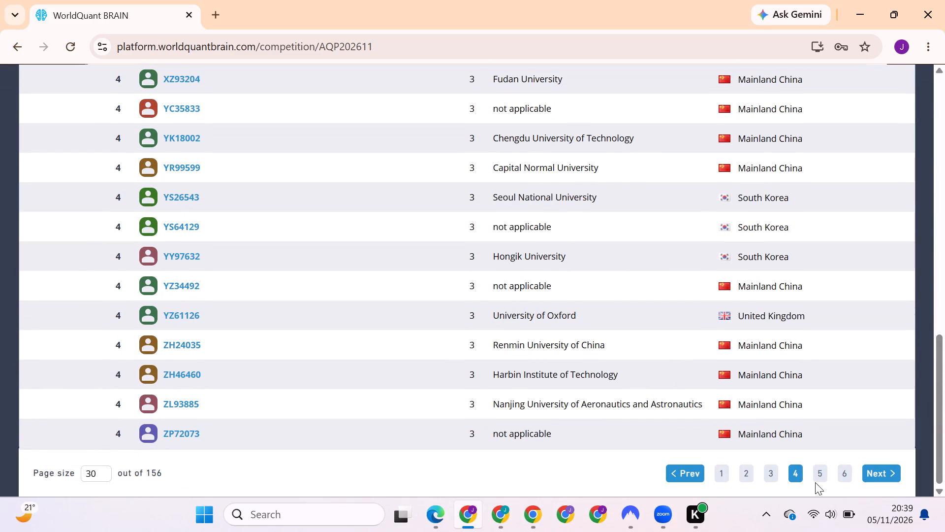
Open page 5 of the leaderboard and examine the ranks, alpha counts and universities listed.
{"action": "left_click", "coordinate": [824, 477]}
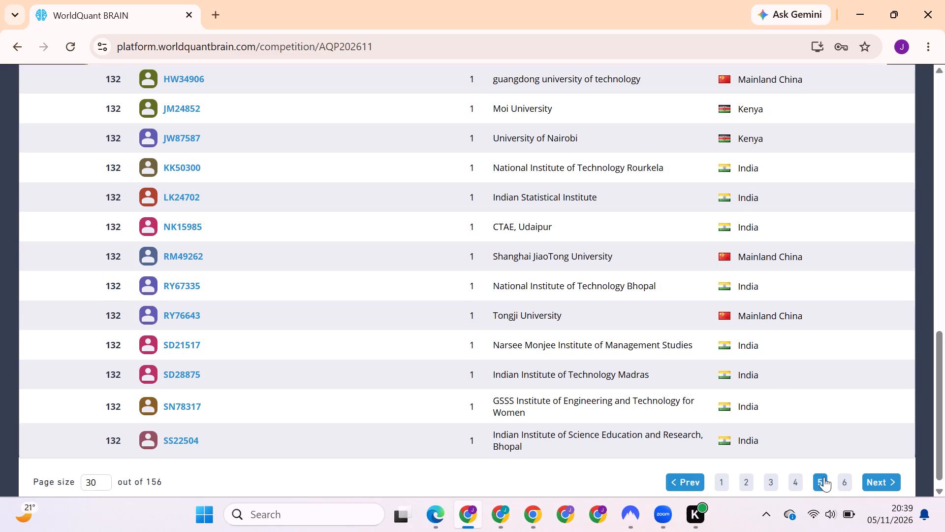
{"action": "scroll", "coordinate": [773, 376], "scroll_direction": "up", "scroll_amount": 7}
{"action": "scroll", "coordinate": [773, 376], "scroll_direction": "down", "scroll_amount": 1}
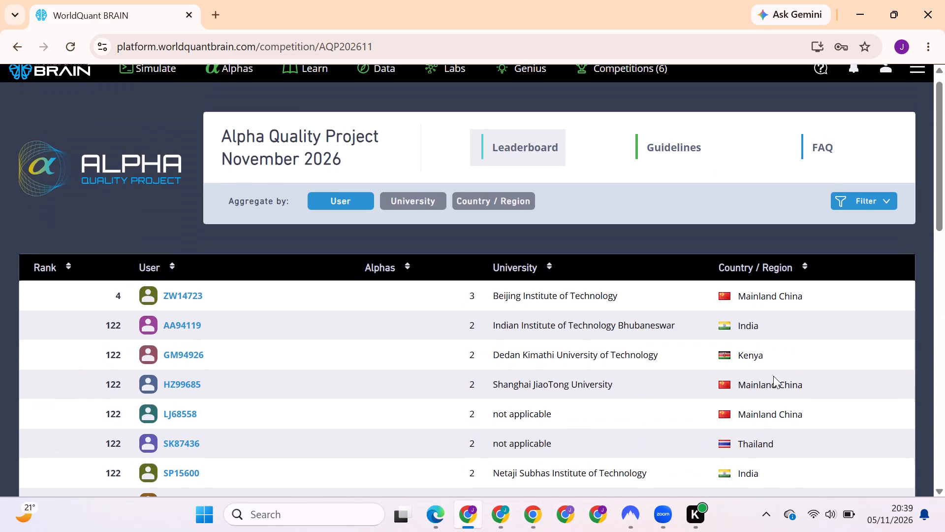
{"action": "scroll", "coordinate": [773, 376], "scroll_direction": "down", "scroll_amount": 1}
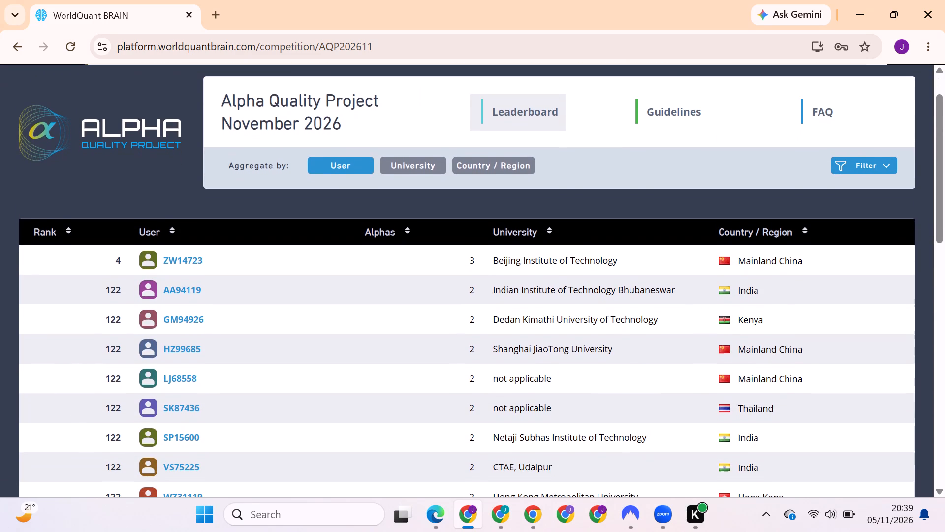
{"action": "scroll", "coordinate": [773, 376], "scroll_direction": "down", "scroll_amount": 1}
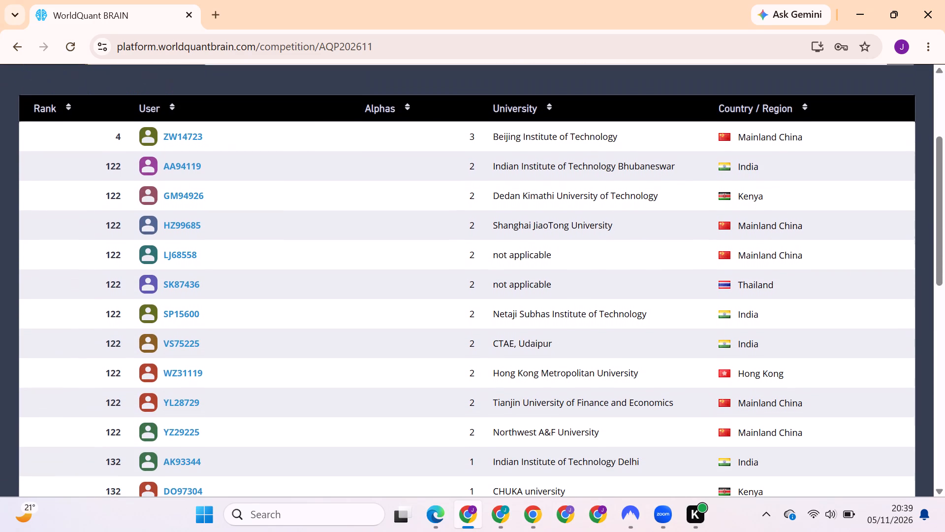
{"action": "scroll", "coordinate": [773, 376], "scroll_direction": "down", "scroll_amount": 8}
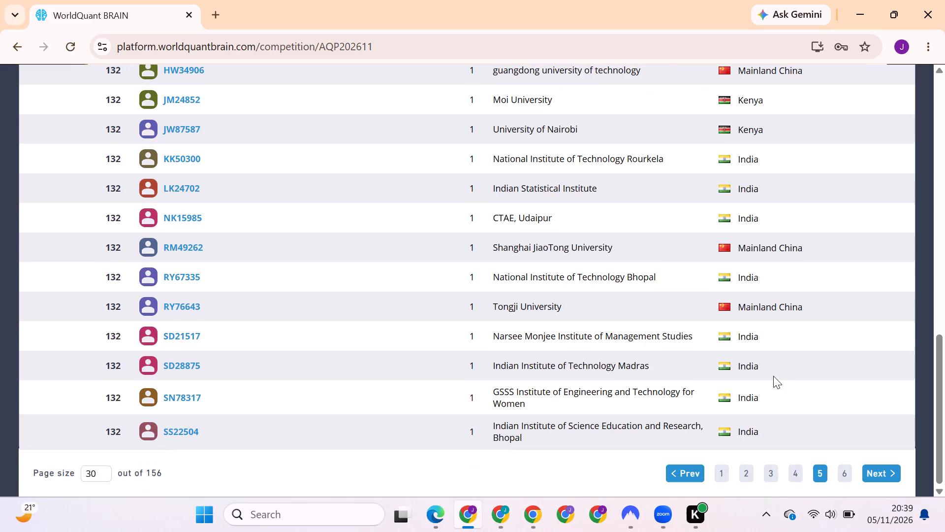
Step back through leaderboard pages 4 and 3 to page 2 and check the top of its list.
{"action": "left_click", "coordinate": [793, 475]}
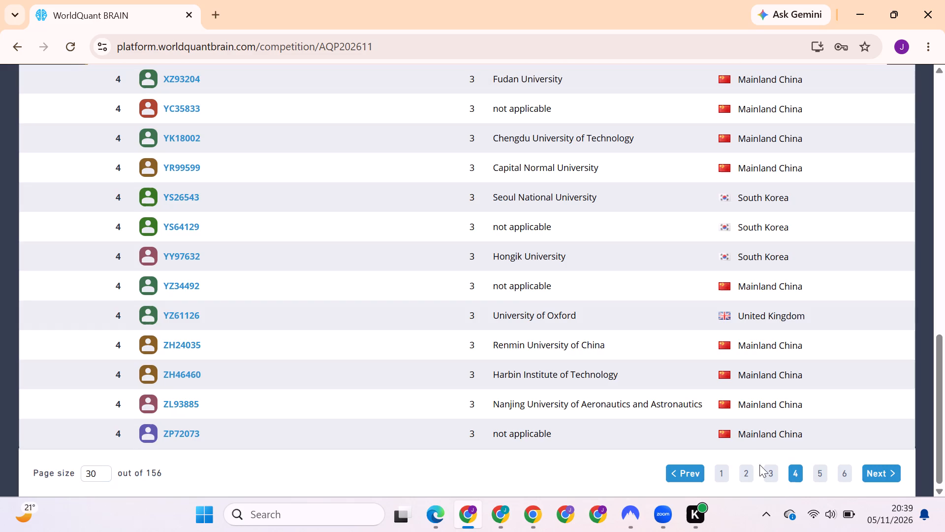
{"action": "left_click", "coordinate": [766, 479]}
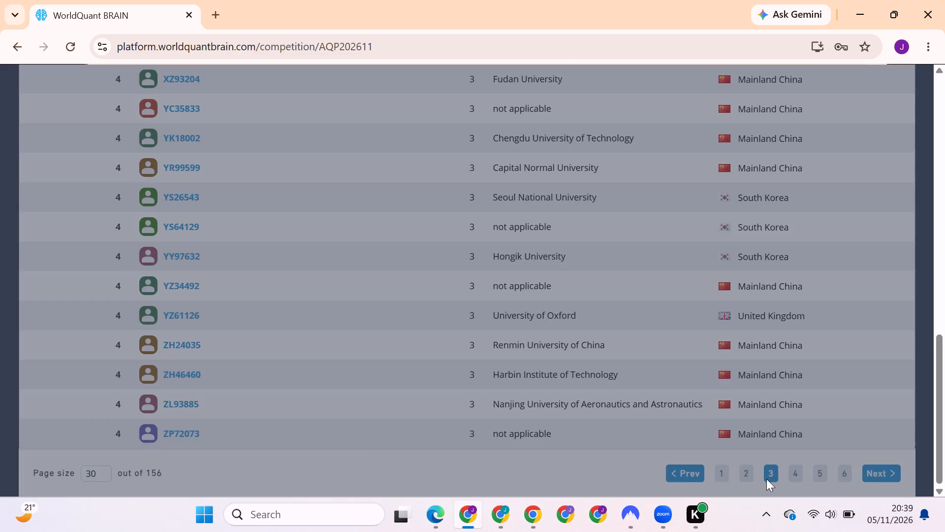
{"action": "left_click", "coordinate": [747, 473]}
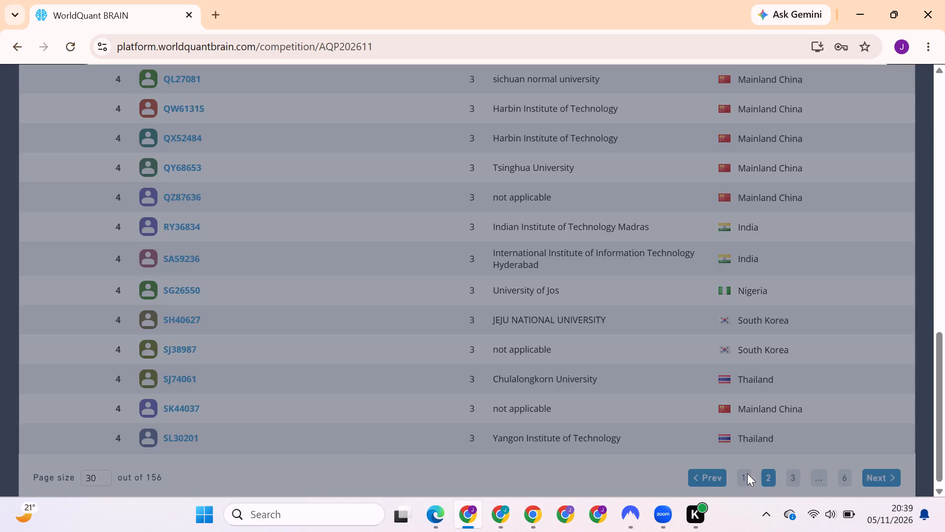
{"action": "scroll", "coordinate": [655, 409], "scroll_direction": "up", "scroll_amount": 5}
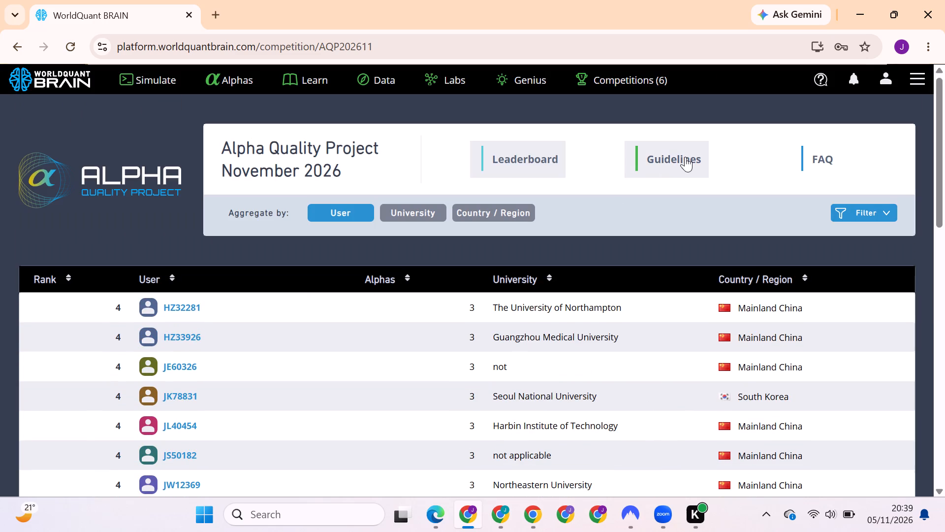
Open the Alpha Quality Project guidelines and close them again.
{"action": "double_click", "coordinate": [685, 157]}
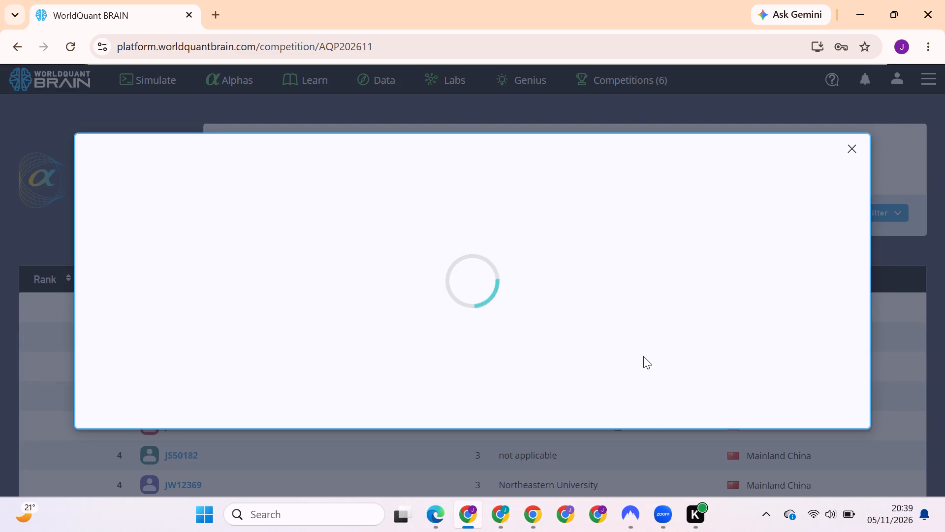
{"action": "left_click", "coordinate": [853, 137]}
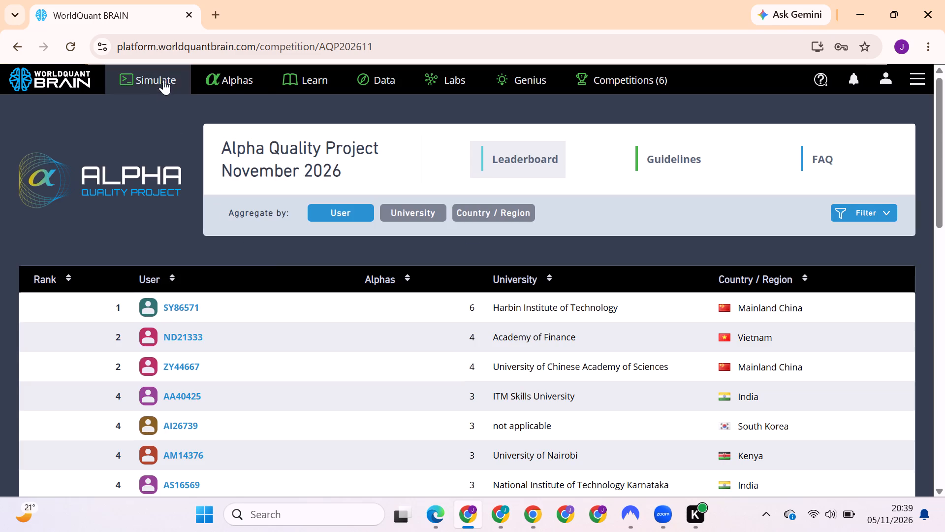
Open submitted GLB alpha xArbg9Nl and examine its yearly statistics, correlation section, properties and description.
{"action": "left_click", "coordinate": [234, 77]}
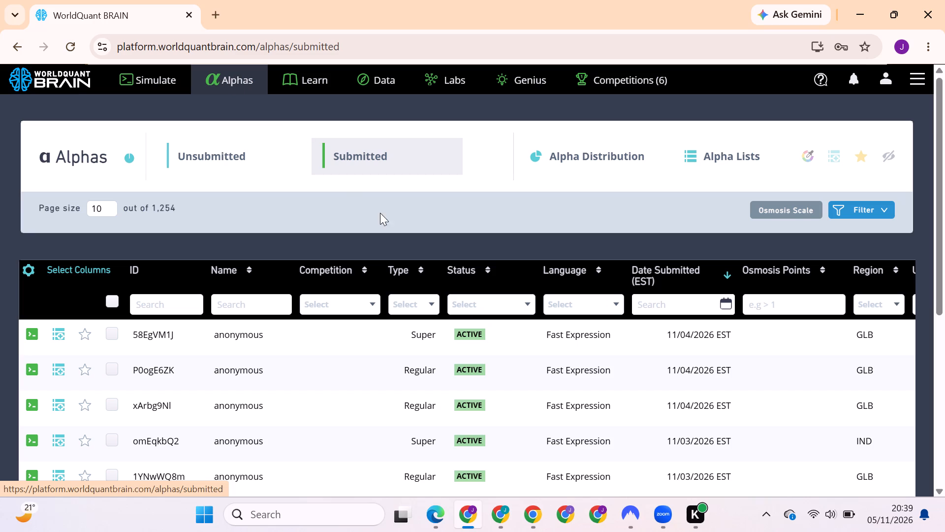
{"action": "left_click", "coordinate": [559, 402]}
{"action": "scroll", "coordinate": [559, 402], "scroll_direction": "down", "scroll_amount": 3}
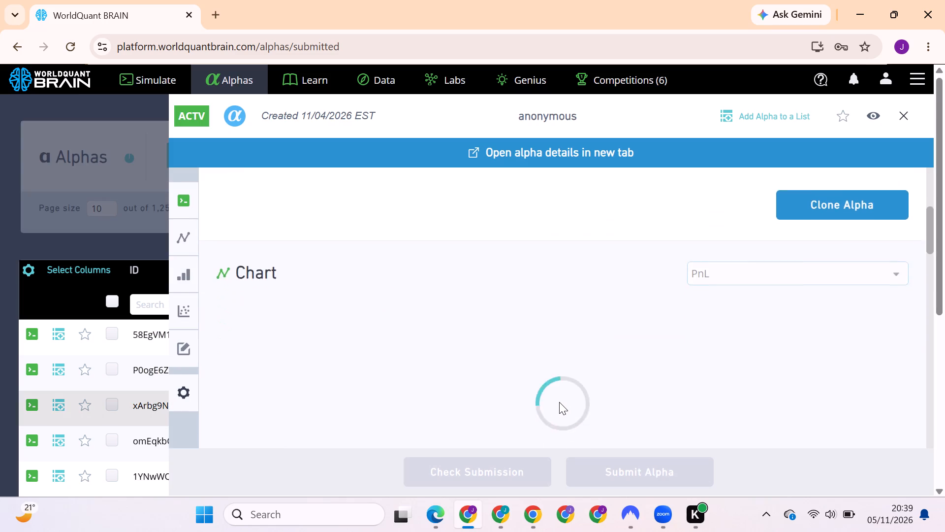
{"action": "scroll", "coordinate": [559, 402], "scroll_direction": "down", "scroll_amount": 8}
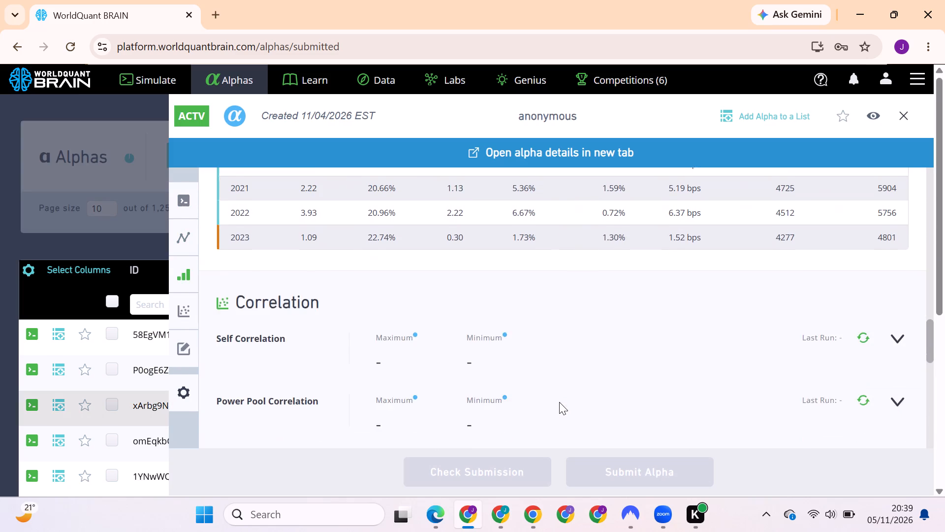
{"action": "scroll", "coordinate": [559, 402], "scroll_direction": "down", "scroll_amount": 6}
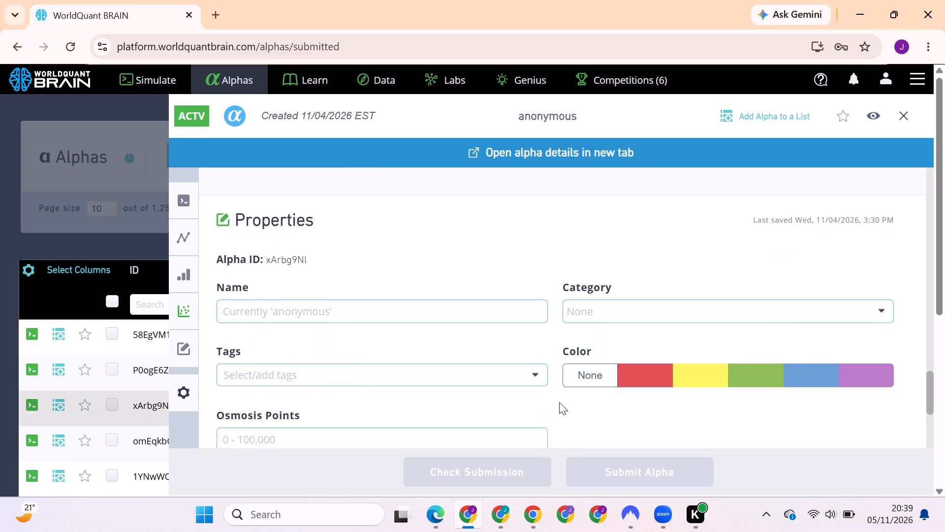
{"action": "scroll", "coordinate": [559, 402], "scroll_direction": "down", "scroll_amount": 5}
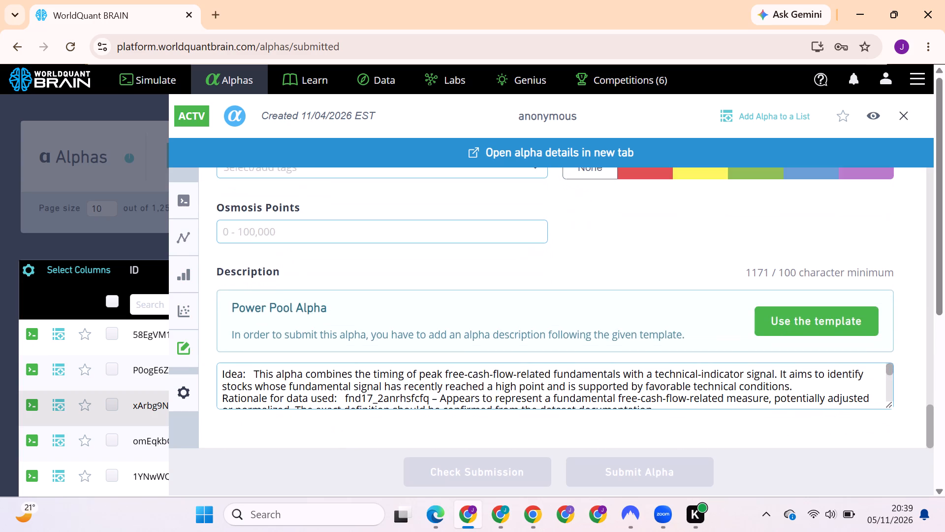
{"action": "scroll", "coordinate": [559, 402], "scroll_direction": "up", "scroll_amount": 2}
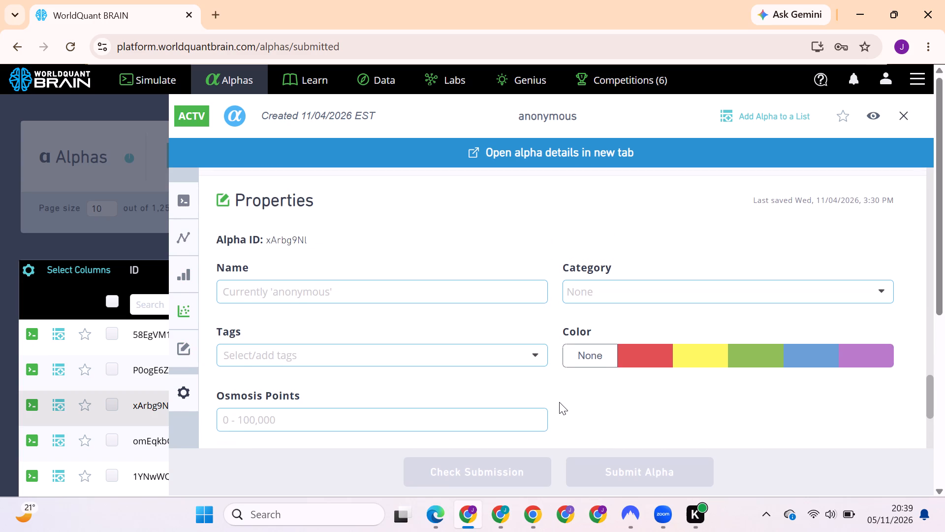
Check the tags available for alpha xArbg9Nl, review its code and simulation settings, and close its details.
{"action": "double_click", "coordinate": [508, 352]}
{"action": "scroll", "coordinate": [478, 371], "scroll_direction": "down", "scroll_amount": 2}
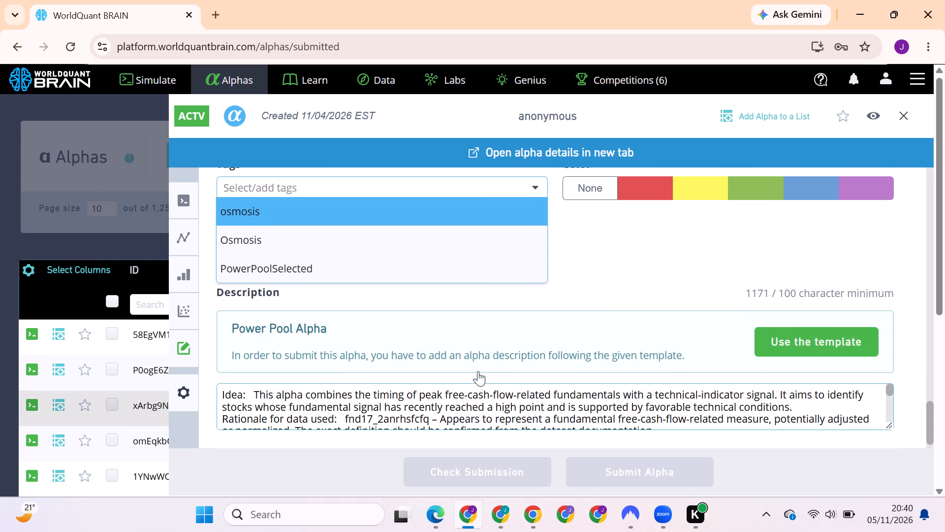
{"action": "scroll", "coordinate": [477, 300], "scroll_direction": "up", "scroll_amount": 2}
{"action": "left_click", "coordinate": [471, 308]}
{"action": "scroll", "coordinate": [471, 308], "scroll_direction": "up", "scroll_amount": 1}
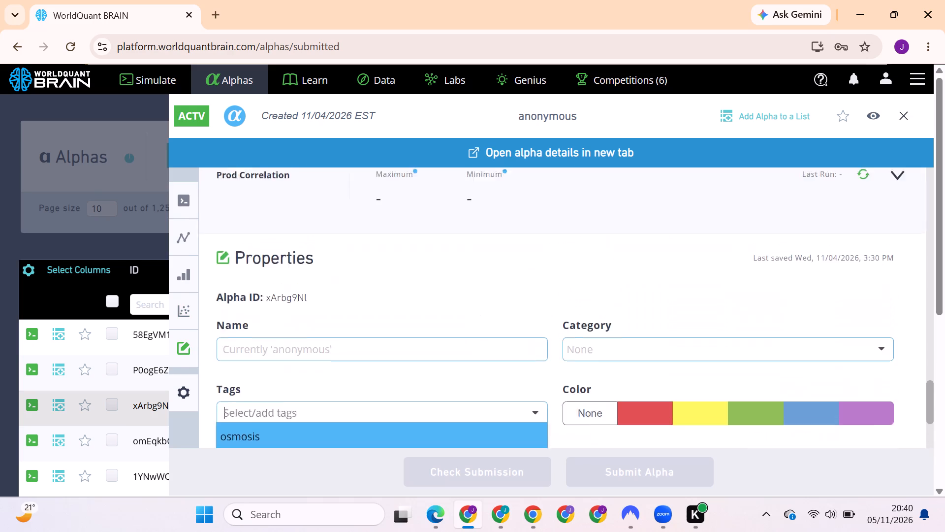
{"action": "scroll", "coordinate": [471, 308], "scroll_direction": "up", "scroll_amount": 5}
{"action": "scroll", "coordinate": [533, 316], "scroll_direction": "up", "scroll_amount": 4}
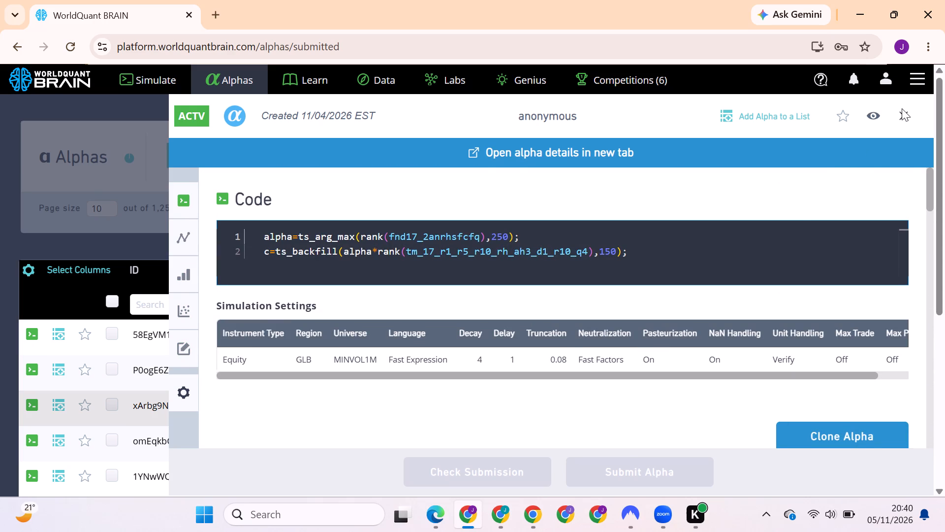
{"action": "left_click", "coordinate": [902, 108]}
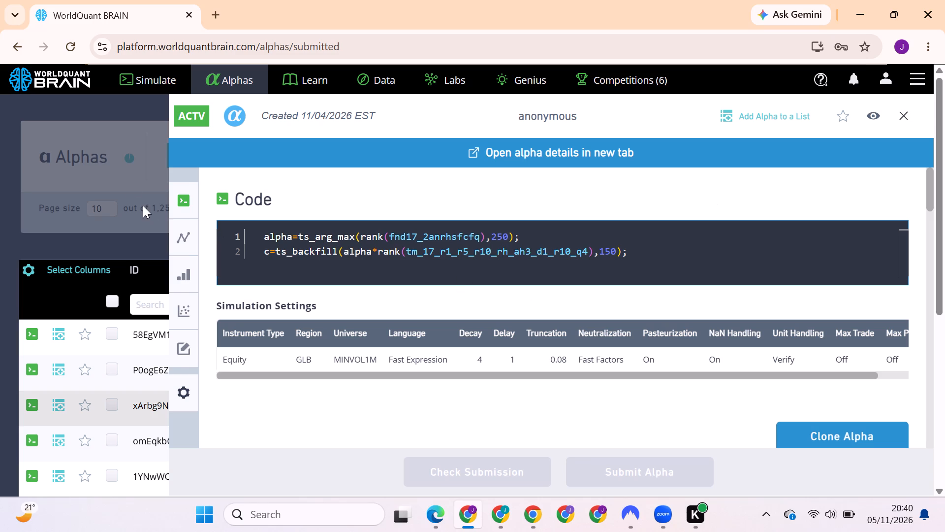
Return to the Simulate page with the fundamental data fields.
{"action": "left_click", "coordinate": [132, 73]}
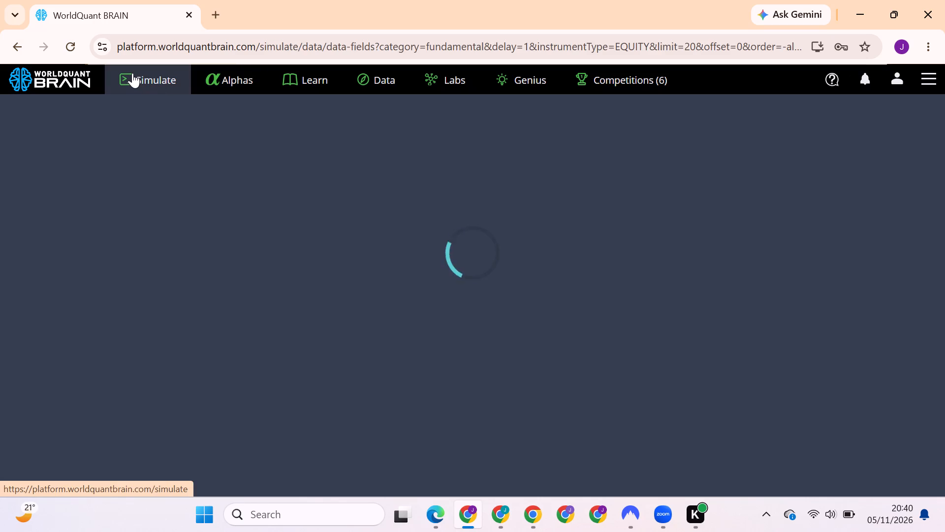
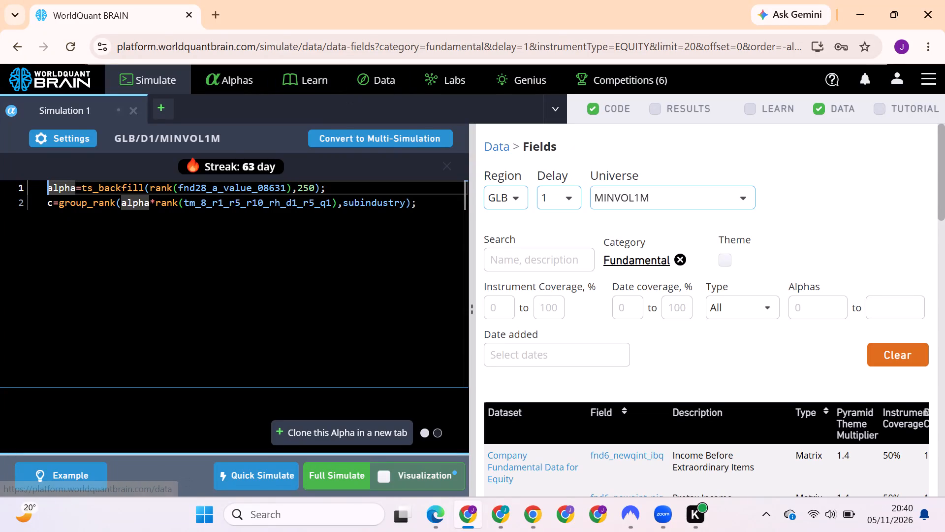
Switch the data fields category filter from Fundamental to Other.
{"action": "left_click", "coordinate": [633, 258]}
{"action": "scroll", "coordinate": [232, 347], "scroll_direction": "down", "scroll_amount": 2}
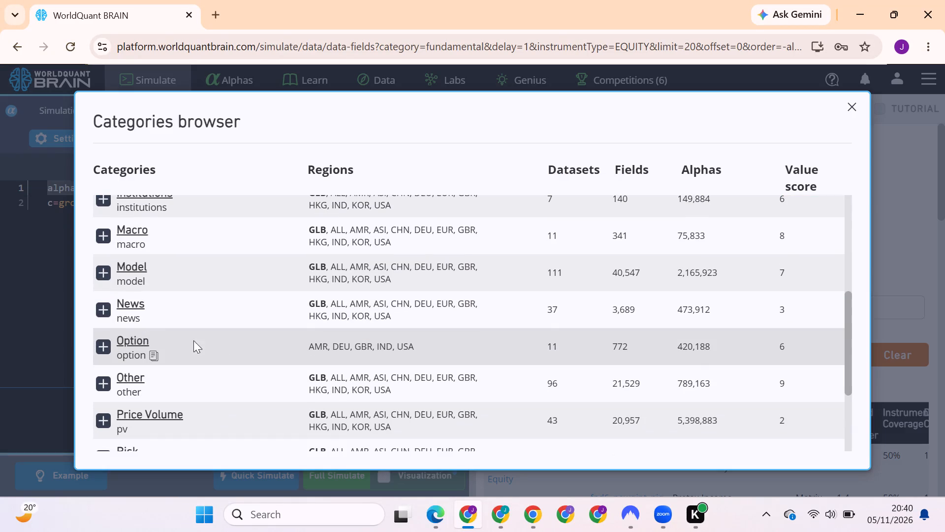
{"action": "left_click", "coordinate": [129, 374]}
Widen the data pane and open the Deep Learning Technical Indicator Returns dataset.
{"action": "scroll", "coordinate": [601, 354], "scroll_direction": "down", "scroll_amount": 1}
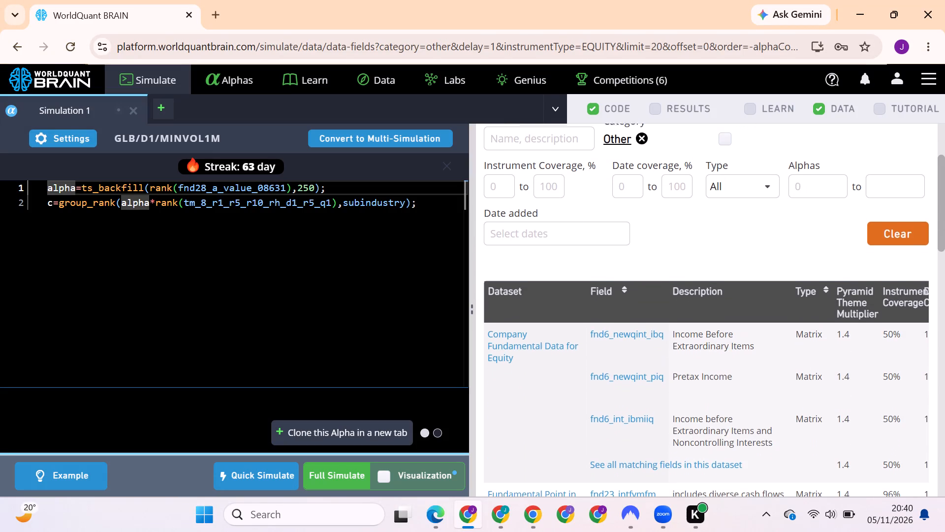
{"action": "left_click_drag", "start_coordinate": [470, 312], "coordinate": [356, 320]}
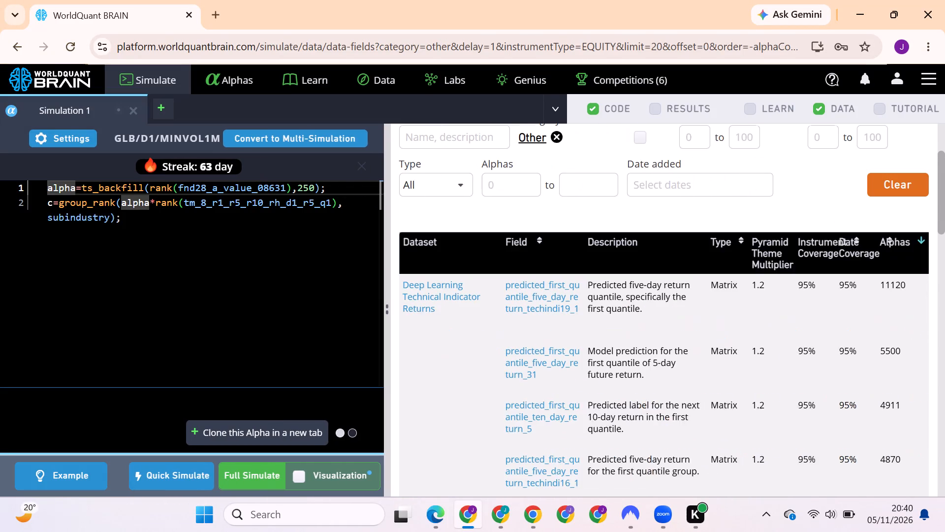
{"action": "left_click_drag", "start_coordinate": [356, 320], "coordinate": [333, 321]}
{"action": "left_click", "coordinate": [397, 297]}
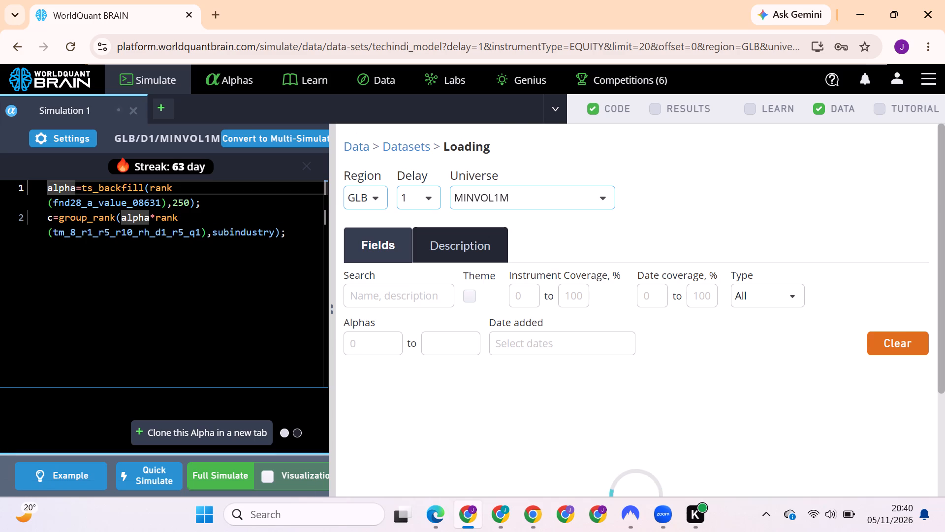
Sort the dataset's fields by Alphas in descending order and page through to page 5.
{"action": "scroll", "coordinate": [522, 299], "scroll_direction": "down", "scroll_amount": 1}
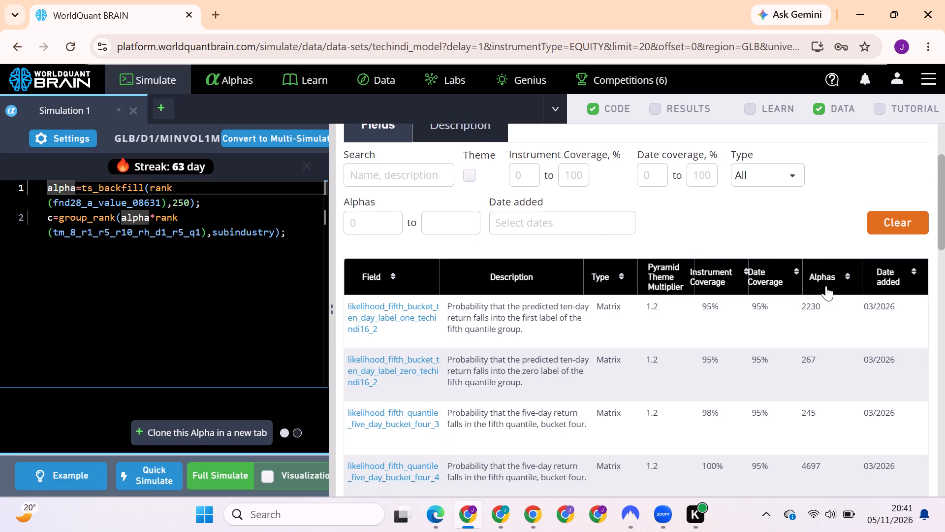
{"action": "left_click", "coordinate": [844, 277]}
{"action": "left_click", "coordinate": [844, 277]}
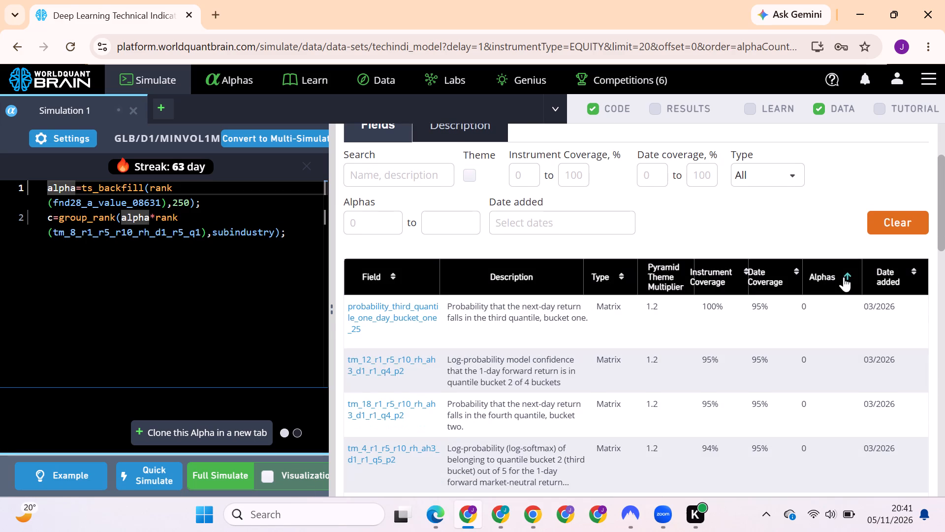
{"action": "scroll", "coordinate": [733, 383], "scroll_direction": "down", "scroll_amount": 7}
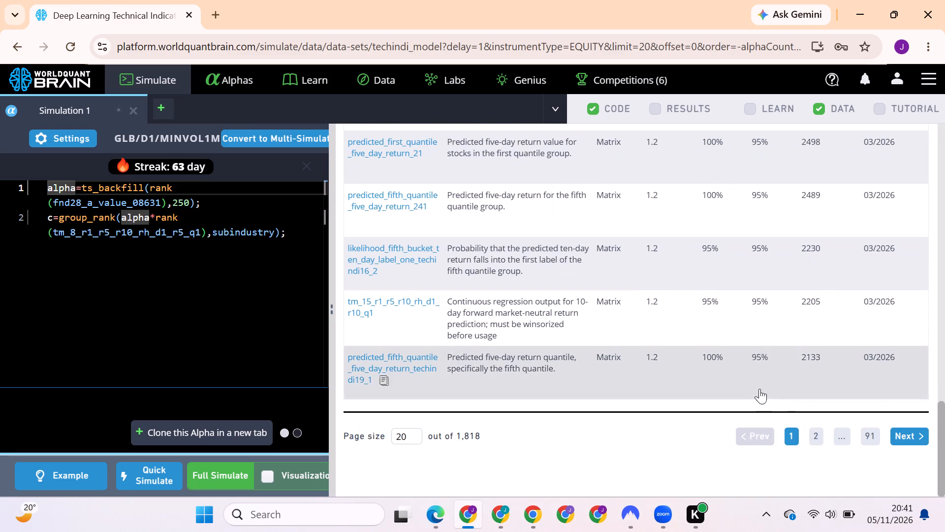
{"action": "left_click", "coordinate": [813, 434]}
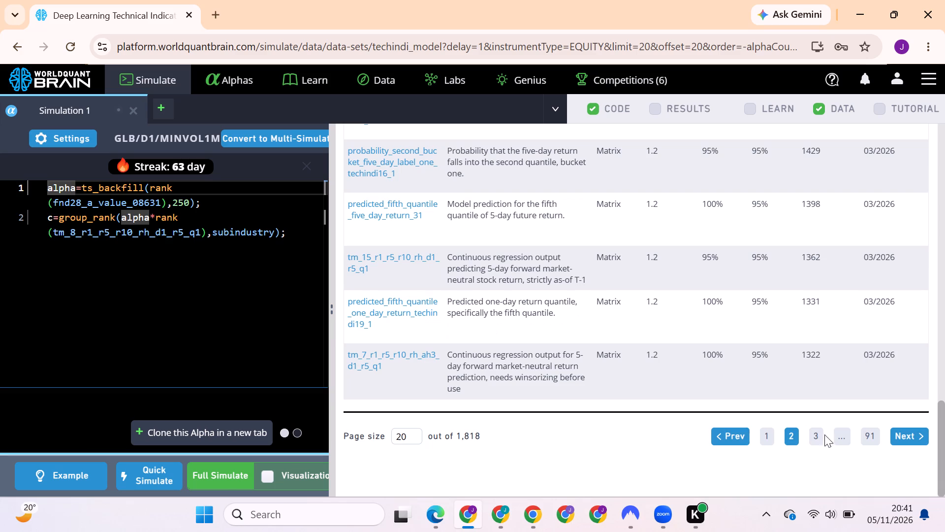
{"action": "left_click", "coordinate": [817, 436]}
{"action": "left_click", "coordinate": [813, 450]}
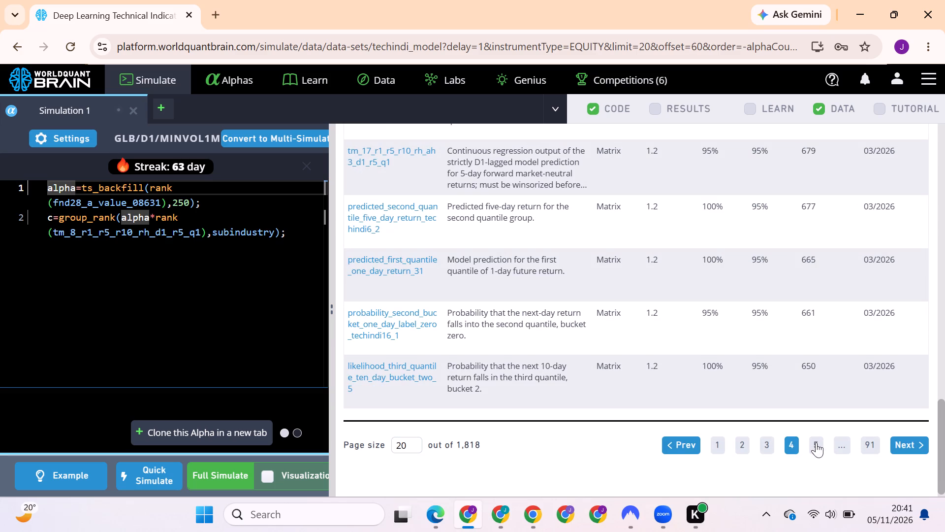
{"action": "left_click", "coordinate": [816, 442]}
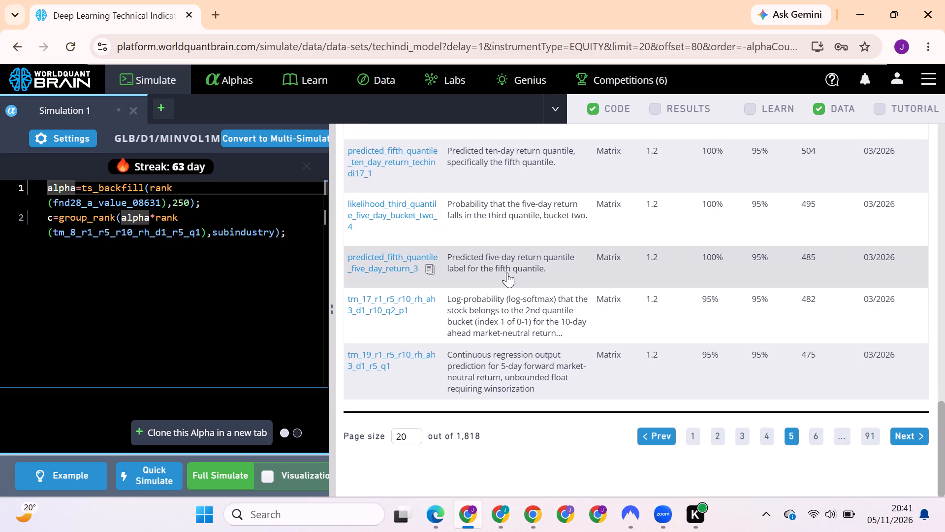
Replace tm_8_r1_r5_r10_rh_d1_r5_q1 in line 2 with predicted_fifth_quantile_five_day_return_3 and clone the alpha in a new tab.
{"action": "left_click", "coordinate": [430, 267]}
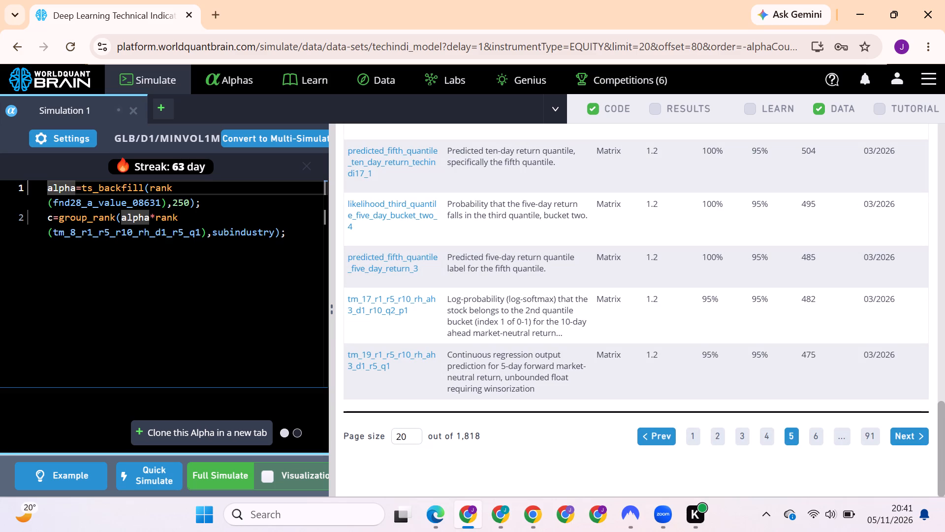
{"action": "double_click", "coordinate": [156, 234]}
{"action": "key", "text": "ctrl+v"}
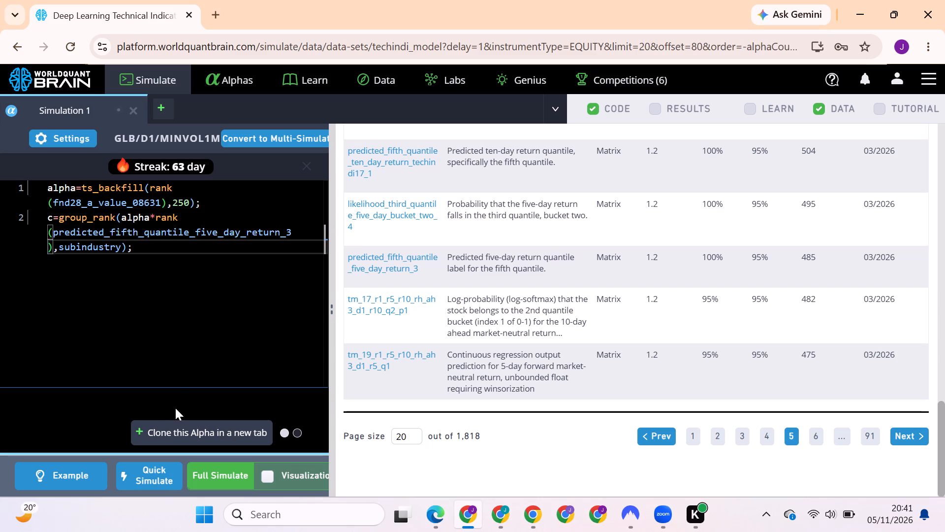
{"action": "left_click", "coordinate": [167, 429]}
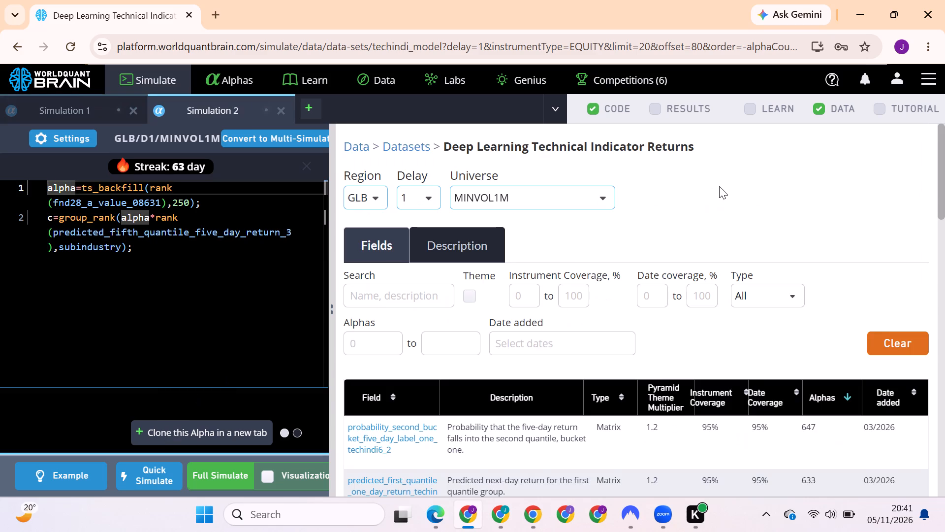
In the cloned alpha, replace the field inside line 2's rank with predicted_first_quantile_one_day_return_techindi16_1 and clone it in a new tab.
{"action": "scroll", "coordinate": [719, 186], "scroll_direction": "down", "scroll_amount": 2}
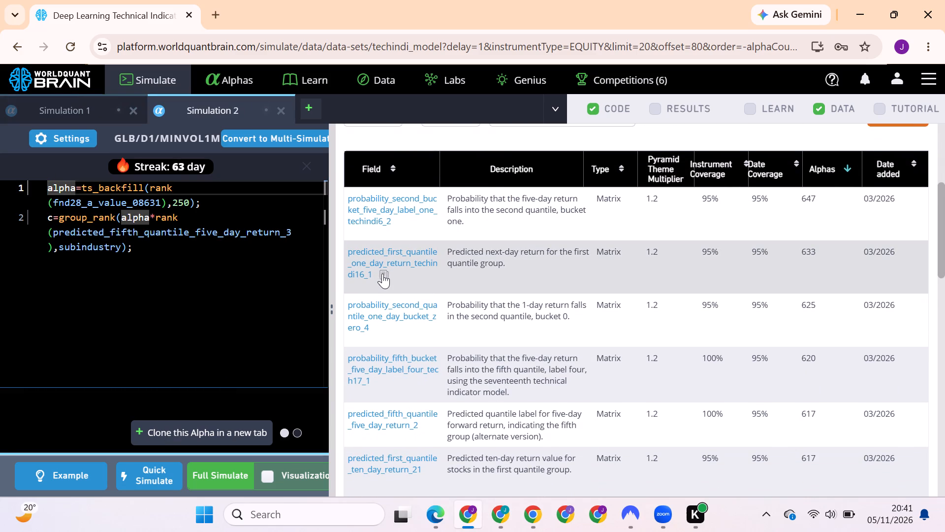
{"action": "left_click", "coordinate": [382, 274]}
{"action": "double_click", "coordinate": [146, 233]}
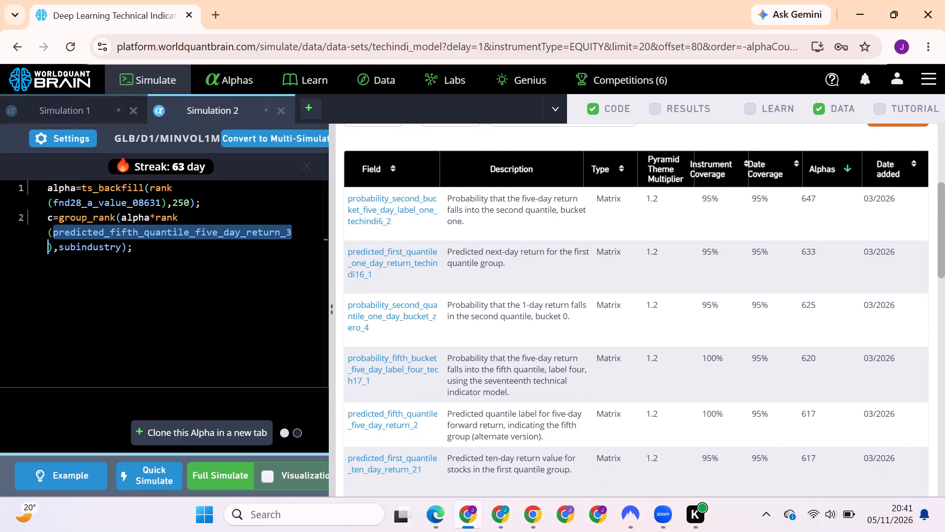
{"action": "key", "text": "ctrl+v"}
{"action": "left_click", "coordinate": [198, 424]}
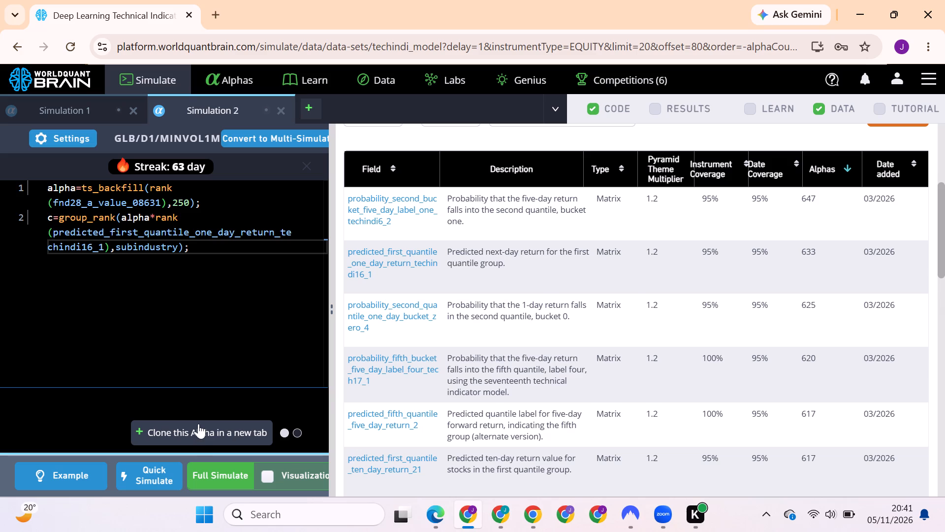
Go to page 7 of the dataset's fields and look through them for another candidate field.
{"action": "scroll", "coordinate": [450, 403], "scroll_direction": "down", "scroll_amount": 9}
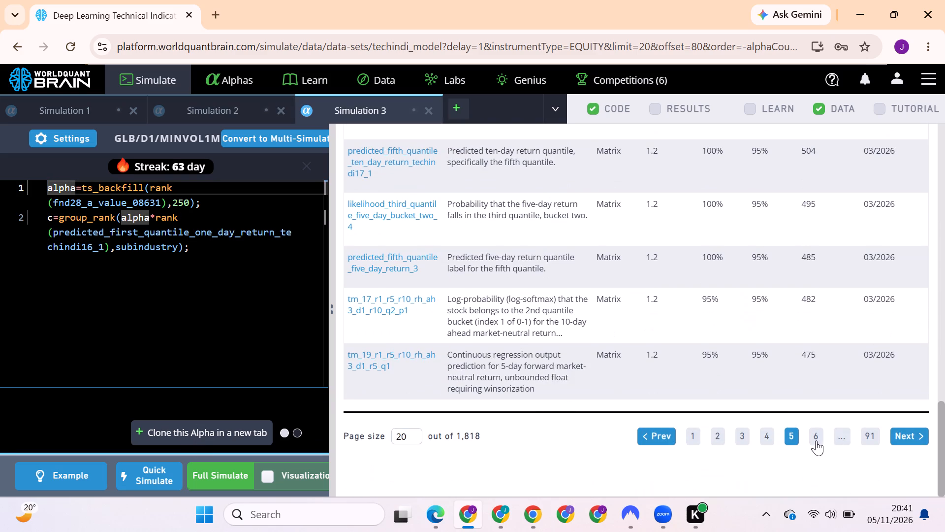
{"action": "left_click", "coordinate": [816, 440]}
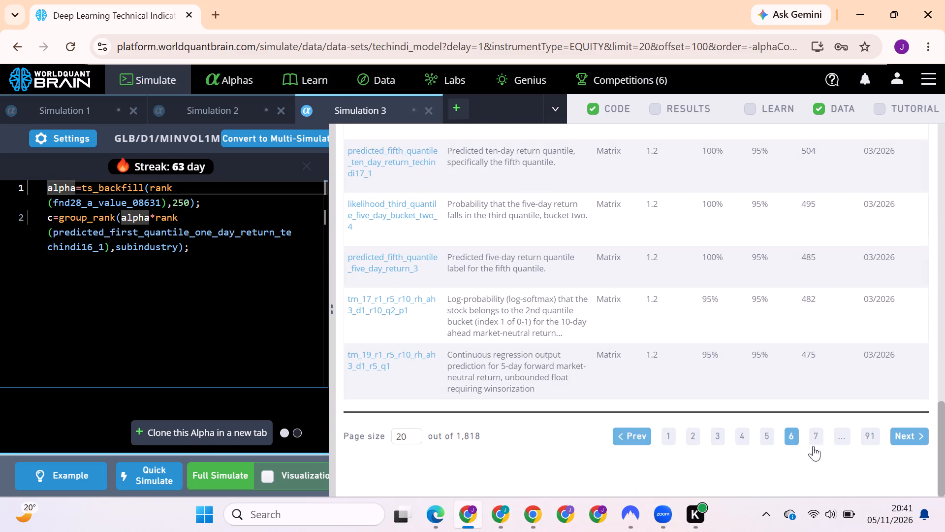
{"action": "left_click", "coordinate": [821, 449]}
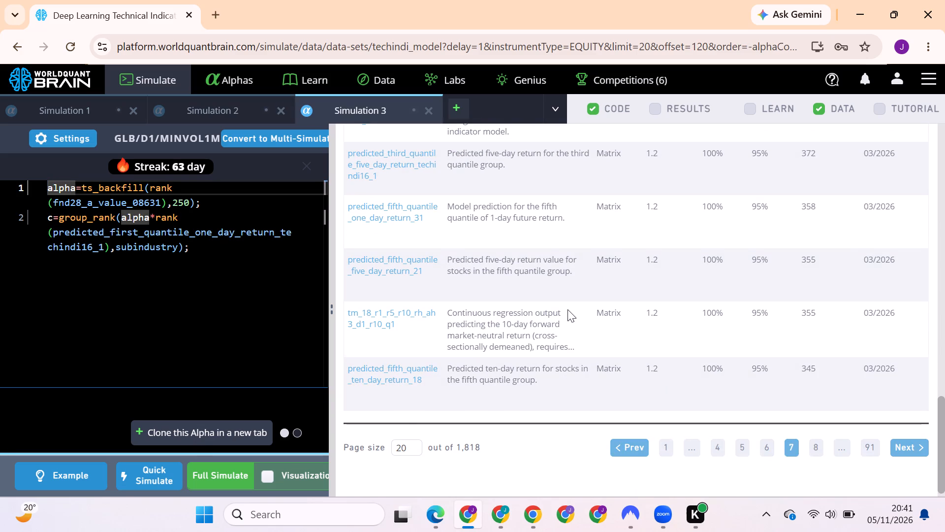
{"action": "scroll", "coordinate": [567, 309], "scroll_direction": "up", "scroll_amount": 3}
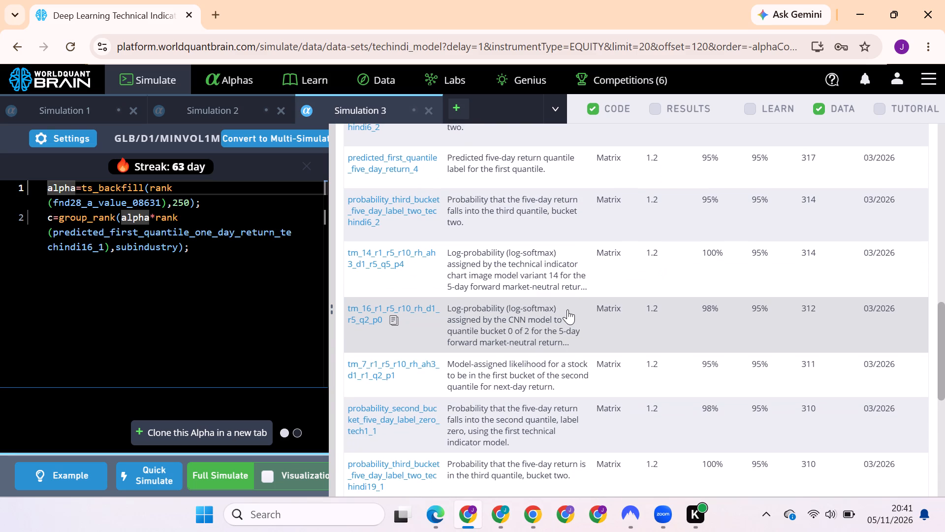
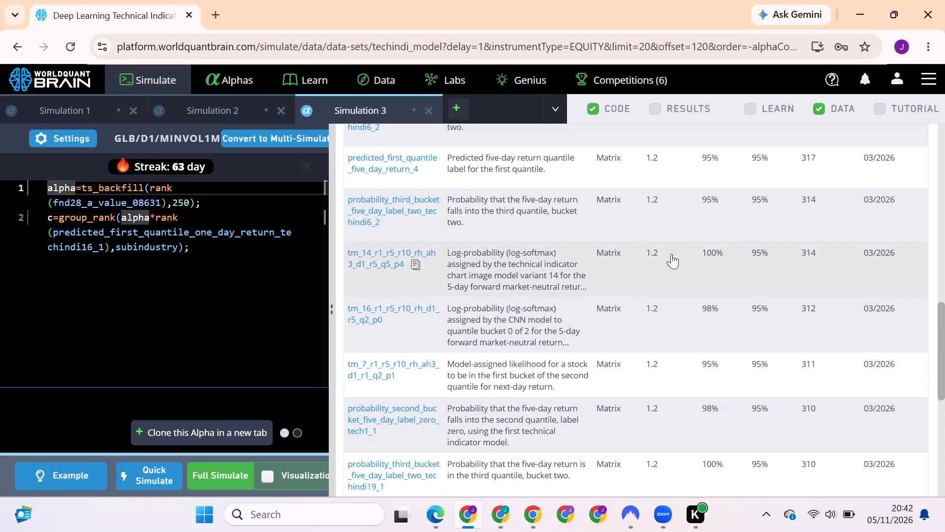
Replace the field inside line 2's rank with tm_7_r1_r5_r10_rh_ah3_d1_r1_q2_p1 and clone the alpha in a new tab.
{"action": "scroll", "coordinate": [723, 209], "scroll_direction": "down", "scroll_amount": 1}
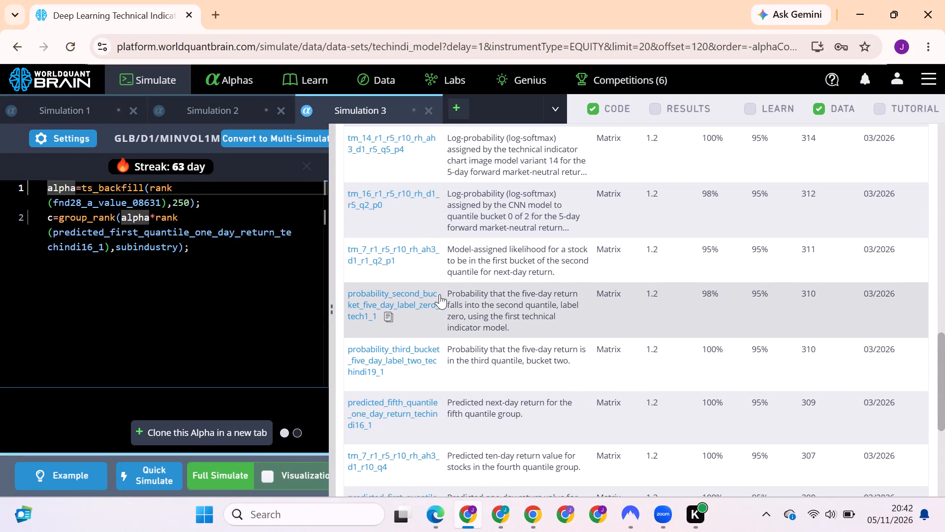
{"action": "left_click", "coordinate": [407, 261]}
{"action": "double_click", "coordinate": [165, 233]}
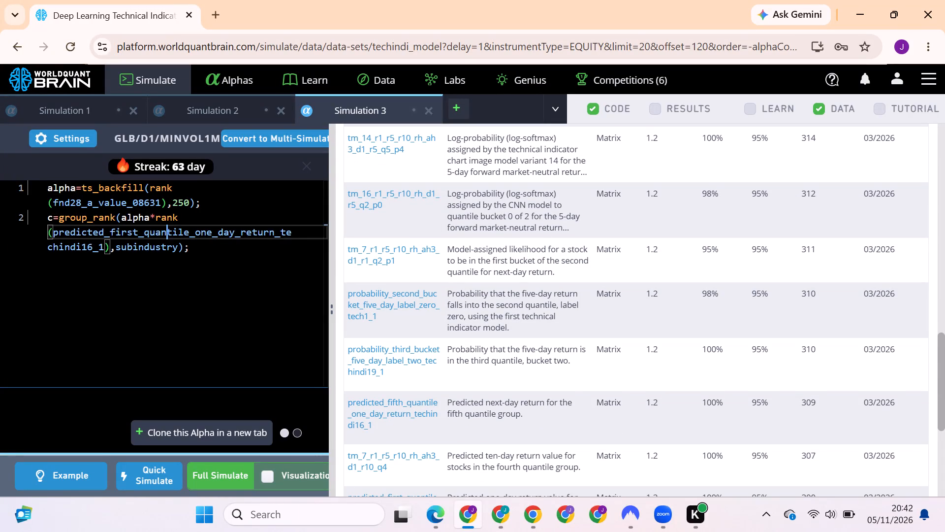
{"action": "key", "text": "ctrl+v"}
{"action": "left_click", "coordinate": [207, 429]}
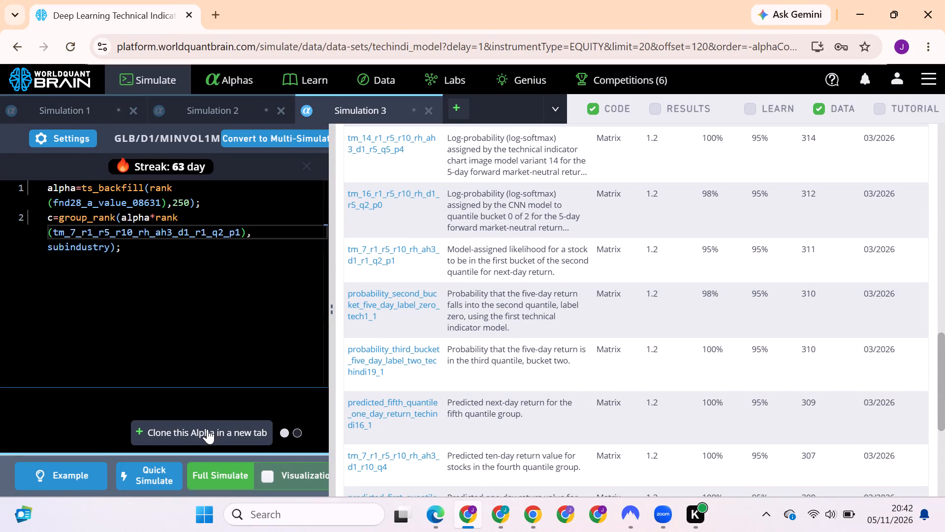
In the cloned alpha, replace line 2's field with tm_6_r1_r5_r10_rh_ah3_d1_r10_q2 from page 8 of the dataset's fields.
{"action": "scroll", "coordinate": [484, 341], "scroll_direction": "down", "scroll_amount": 7}
{"action": "scroll", "coordinate": [630, 371], "scroll_direction": "down", "scroll_amount": 3}
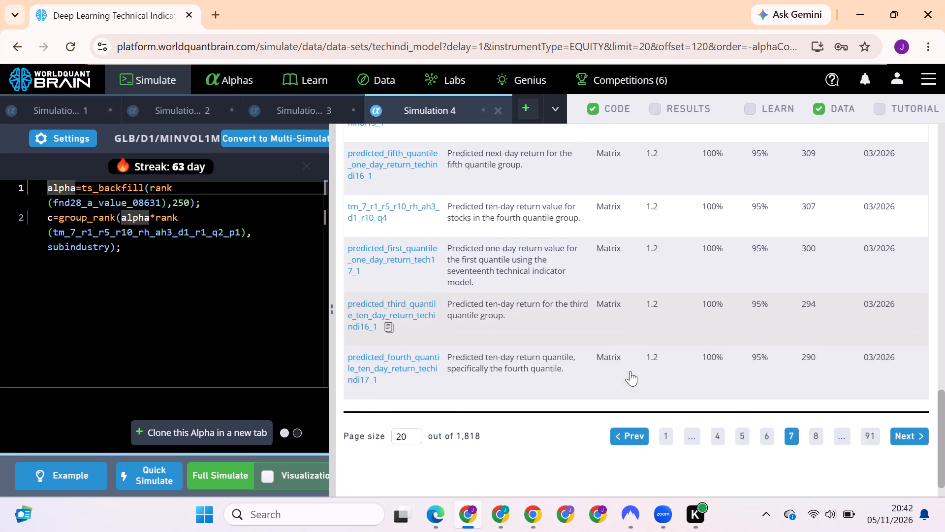
{"action": "left_click", "coordinate": [818, 444]}
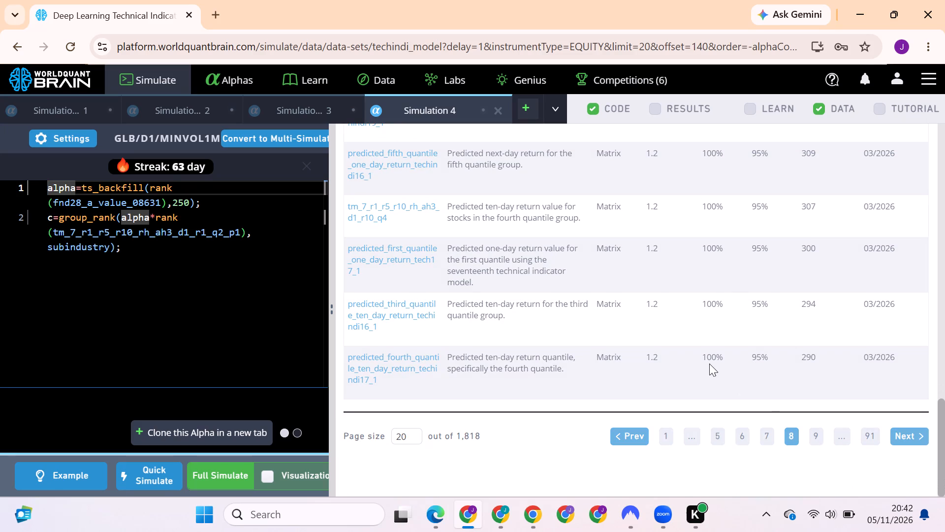
{"action": "scroll", "coordinate": [584, 352], "scroll_direction": "up", "scroll_amount": 3}
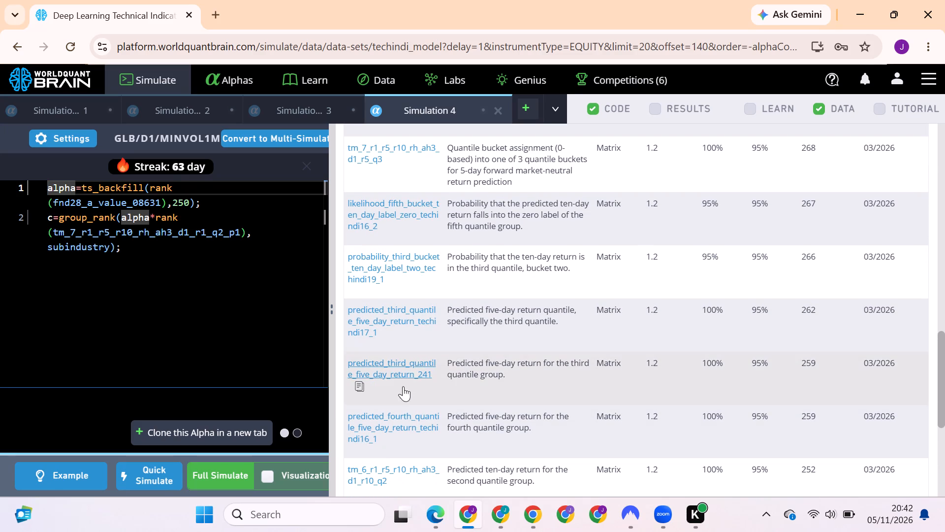
{"action": "scroll", "coordinate": [391, 445], "scroll_direction": "down", "scroll_amount": 2}
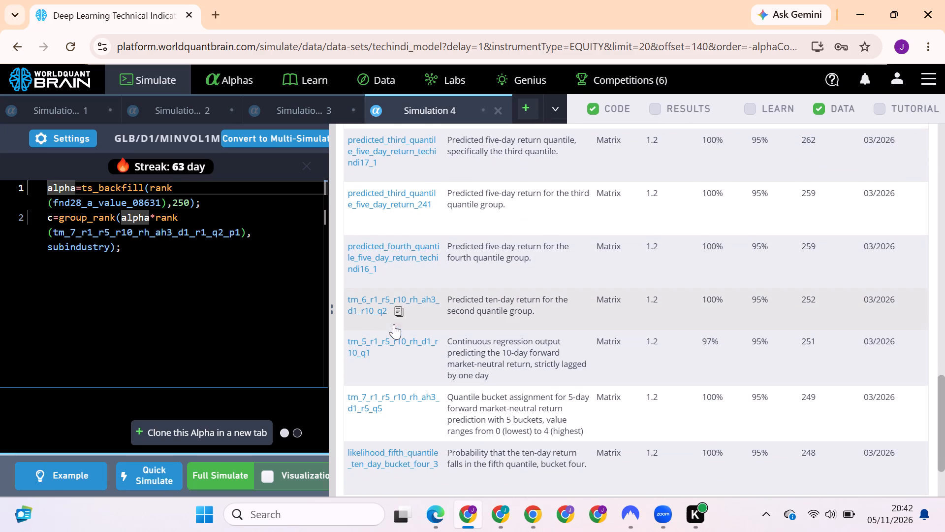
{"action": "left_click", "coordinate": [397, 314]}
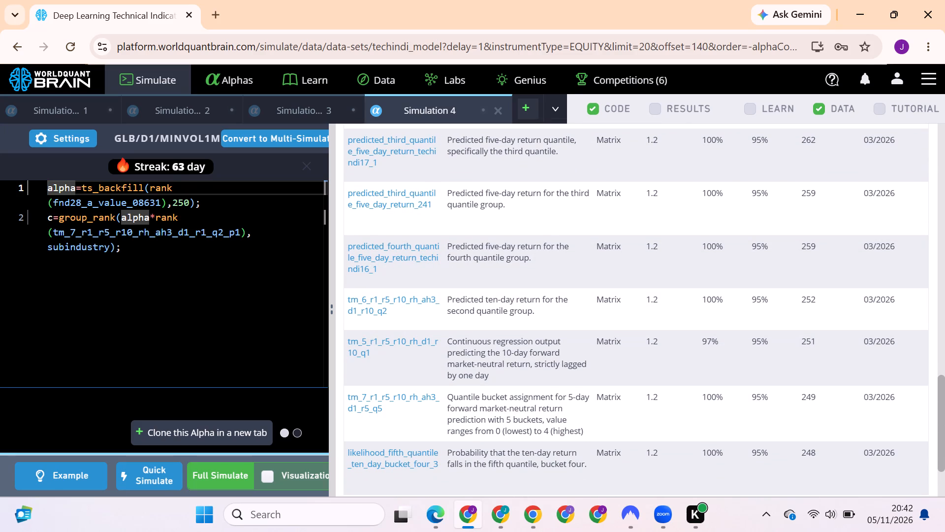
{"action": "double_click", "coordinate": [180, 233]}
{"action": "key", "text": "ctrl+v"}
Browse all data fields, filter them to the Fundamental category and sort by Alphas in descending order.
{"action": "scroll", "coordinate": [536, 267], "scroll_direction": "up", "scroll_amount": 8}
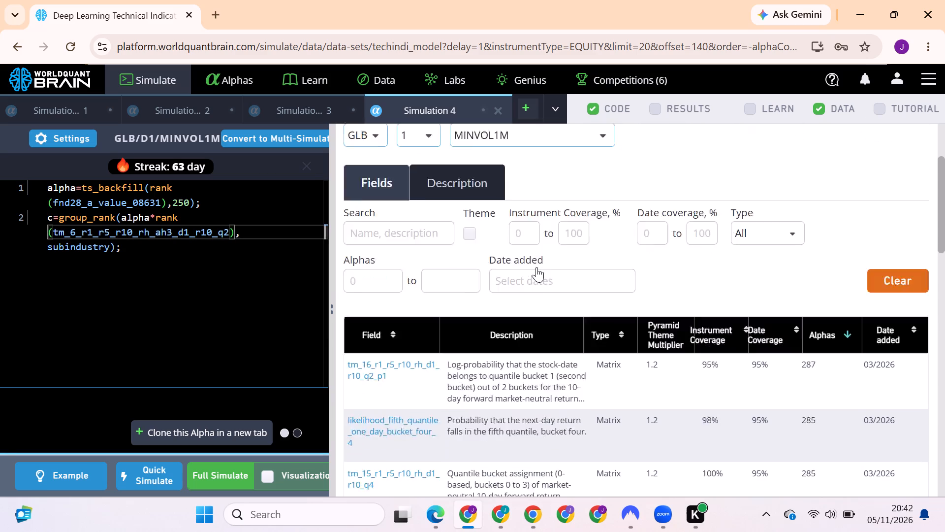
{"action": "left_click", "coordinate": [359, 151]}
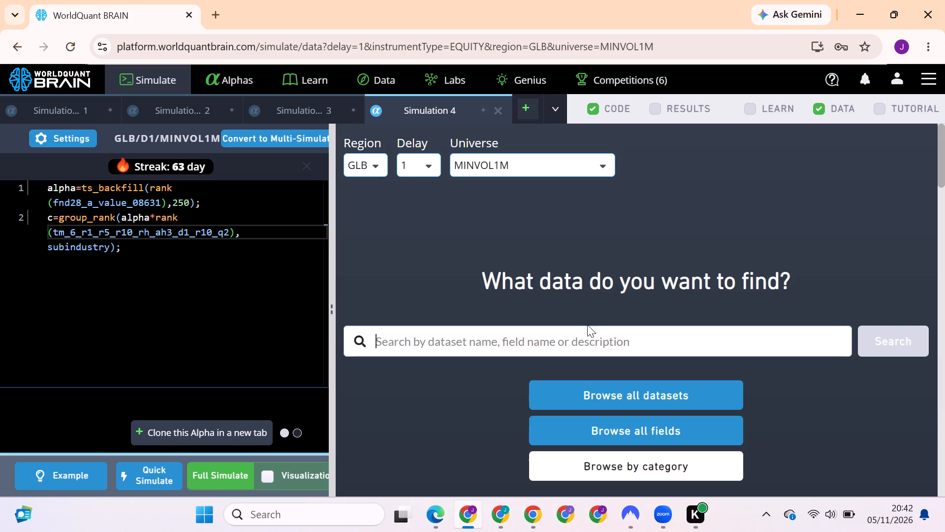
{"action": "left_click", "coordinate": [572, 429]}
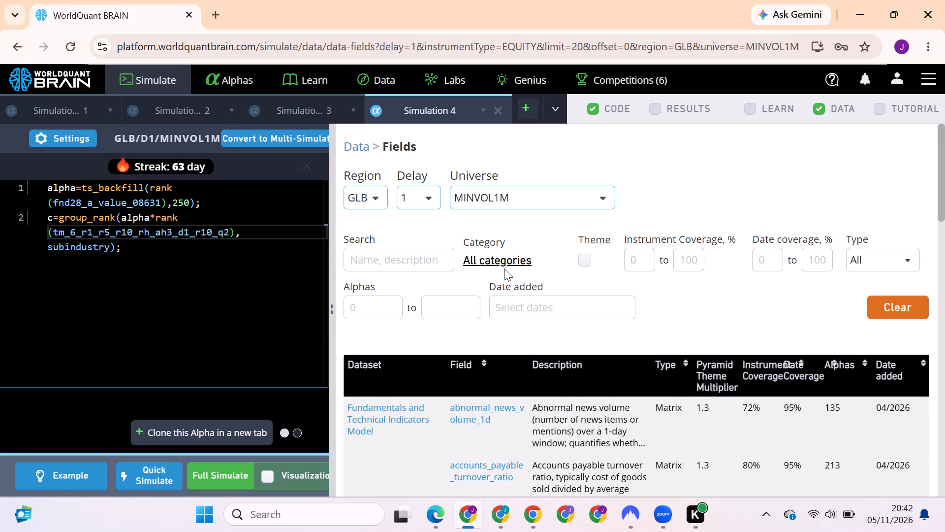
{"action": "left_click", "coordinate": [511, 260]}
{"action": "left_click", "coordinate": [158, 321]}
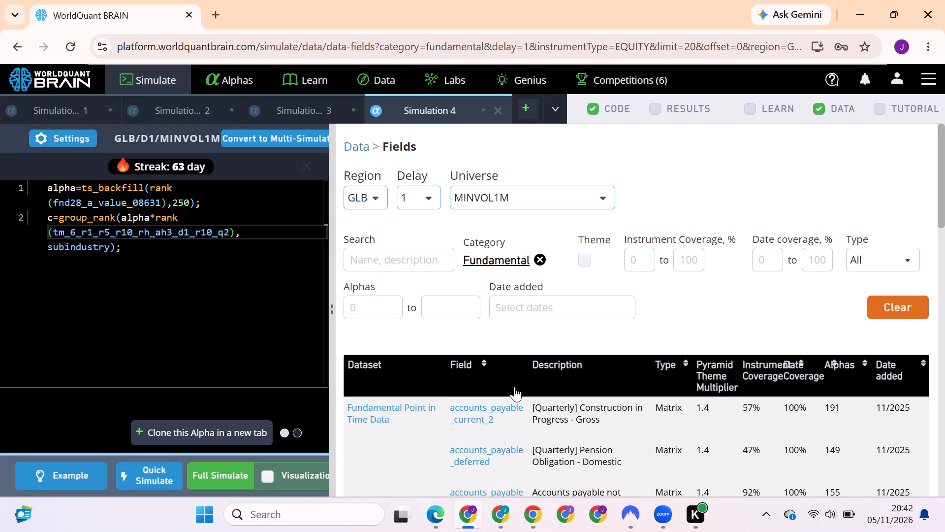
{"action": "scroll", "coordinate": [514, 387], "scroll_direction": "down", "scroll_amount": 1}
{"action": "left_click", "coordinate": [870, 231]}
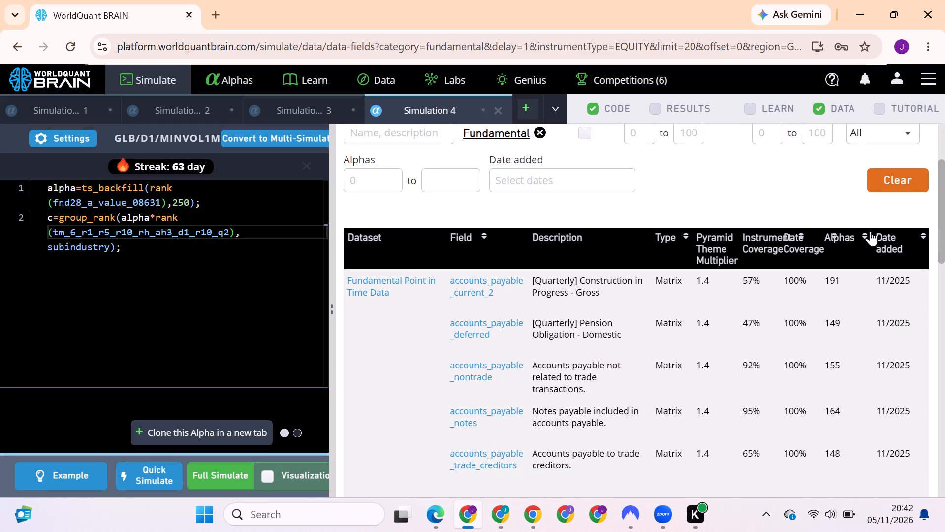
{"action": "left_click", "coordinate": [863, 237]}
{"action": "left_click", "coordinate": [863, 237]}
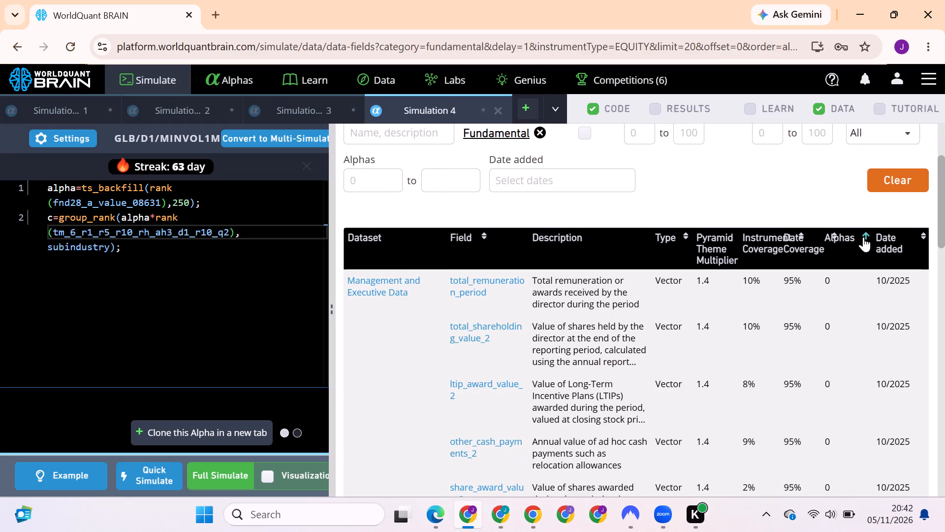
Replace fnd28_a_value_08631 in line 1 with fnd17_1_usdtorepexrate from page 2 of the Fundamental fields and run a full simulation.
{"action": "scroll", "coordinate": [686, 351], "scroll_direction": "down", "scroll_amount": 6}
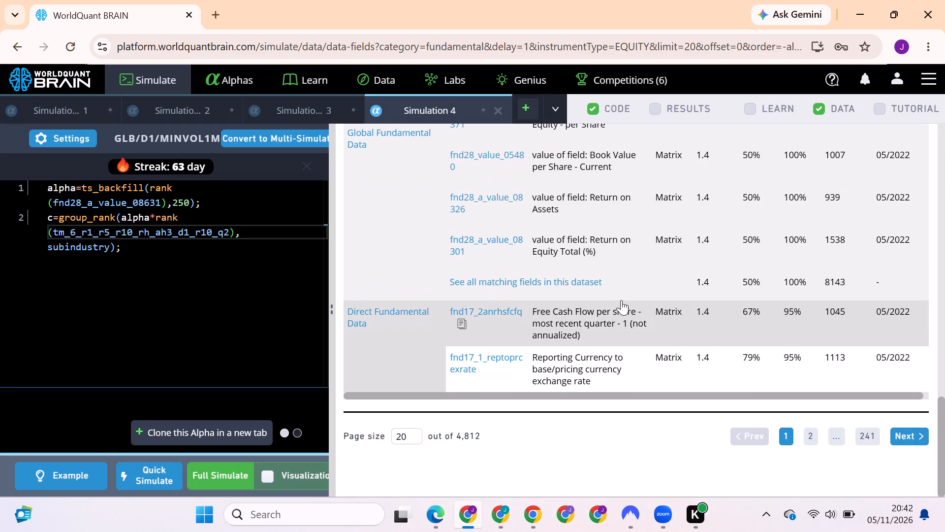
{"action": "left_click", "coordinate": [806, 431]}
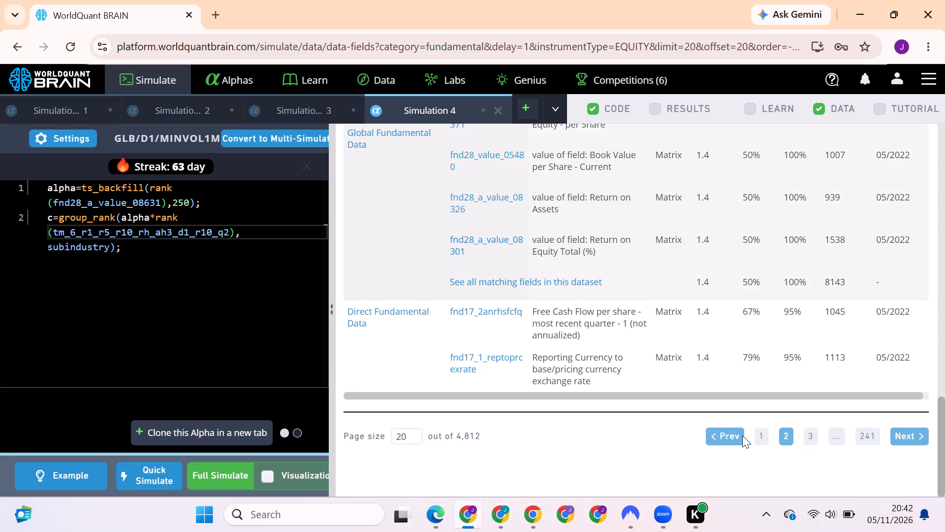
{"action": "scroll", "coordinate": [508, 353], "scroll_direction": "up", "scroll_amount": 1}
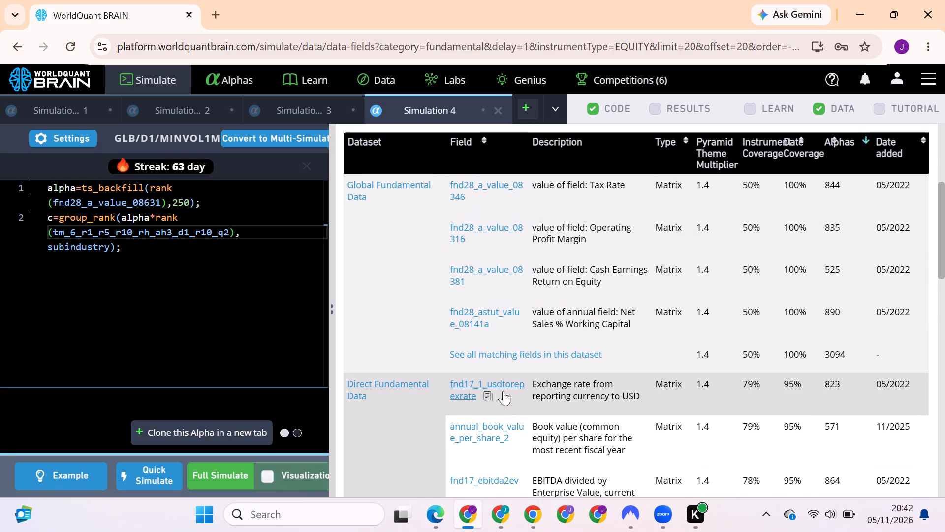
{"action": "left_click", "coordinate": [492, 398]}
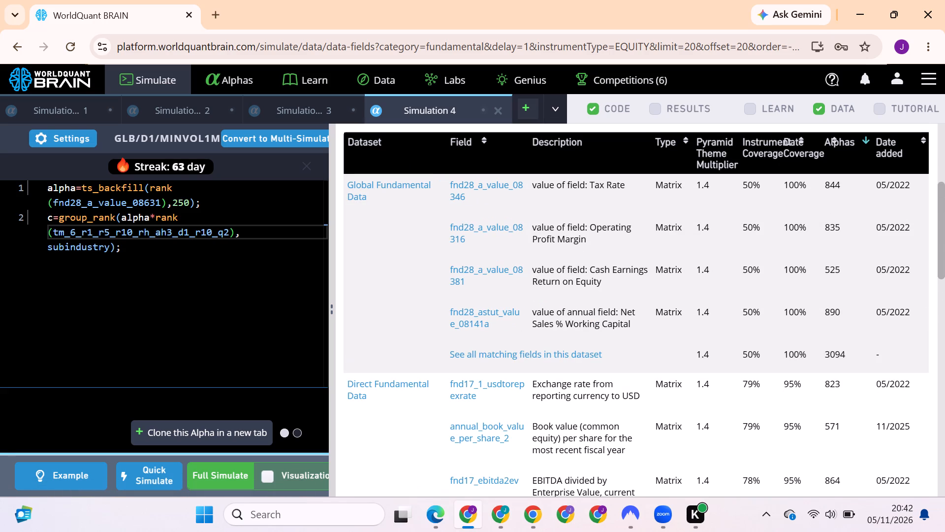
{"action": "double_click", "coordinate": [124, 206]}
{"action": "key", "text": "ctrl+v"}
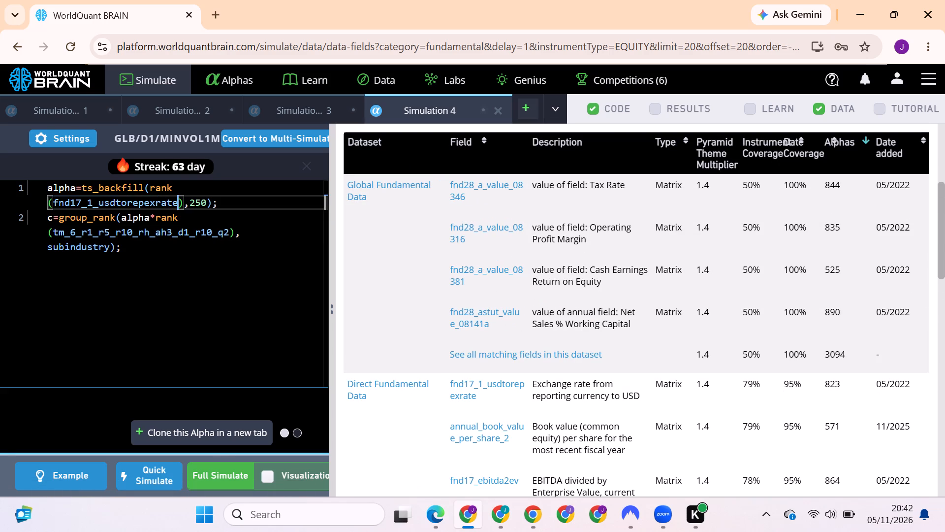
{"action": "left_click", "coordinate": [215, 471]}
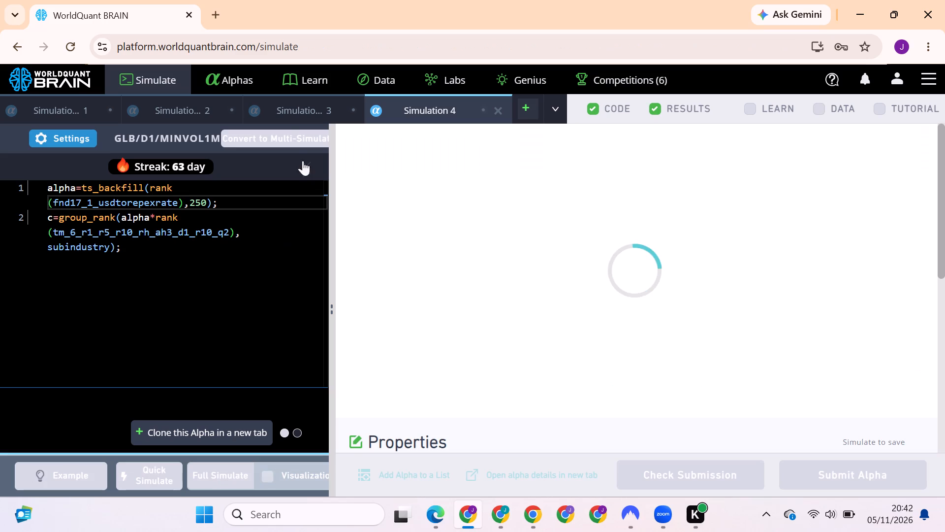
Switch to Simulation 3 and copy the field name fnd6_idesindqint_curcd from page 2 of the Fundamental fields.
{"action": "left_click", "coordinate": [280, 106]}
{"action": "scroll", "coordinate": [548, 354], "scroll_direction": "down", "scroll_amount": 6}
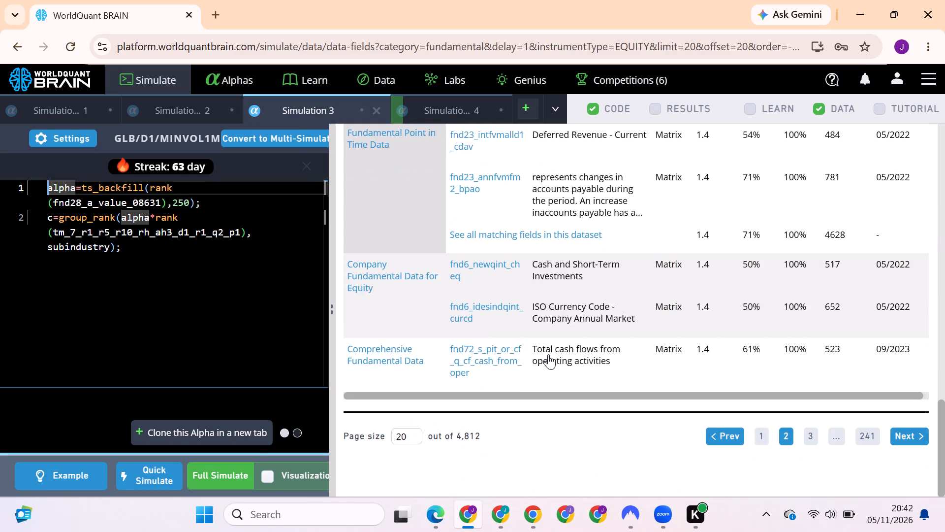
{"action": "left_click", "coordinate": [481, 317]}
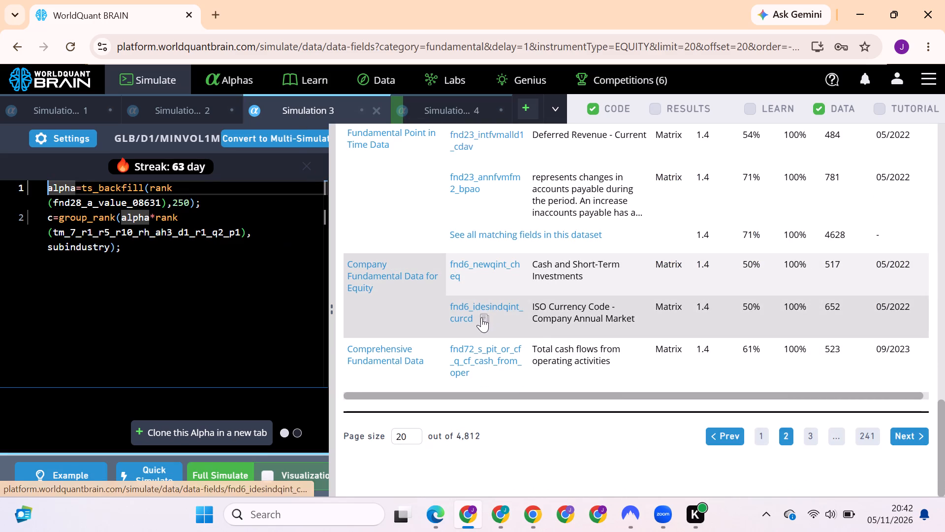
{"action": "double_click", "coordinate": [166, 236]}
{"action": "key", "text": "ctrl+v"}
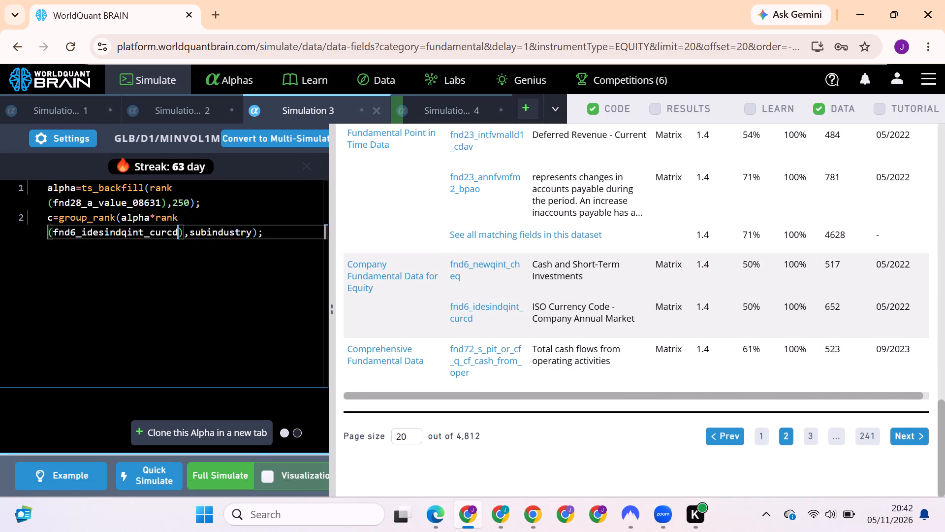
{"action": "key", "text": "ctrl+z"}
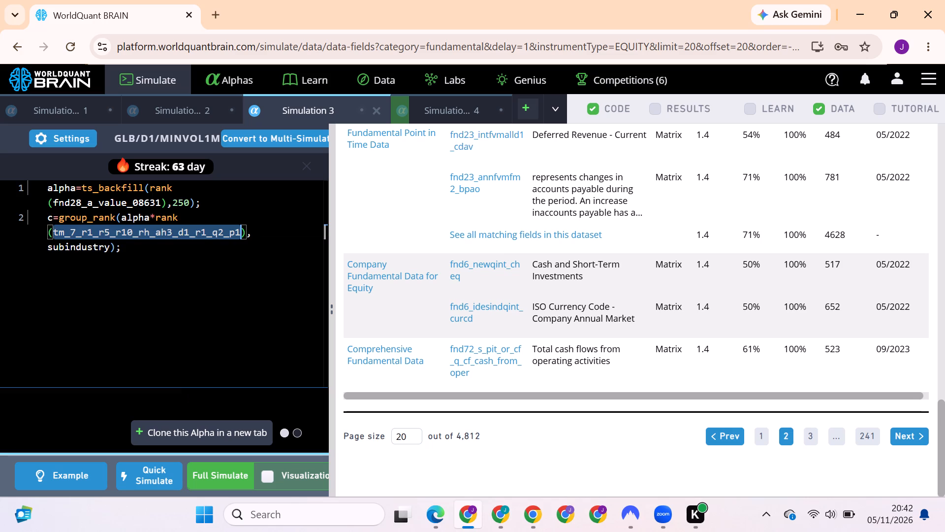
Replace fnd28_a_value_08631 in line 1 of Simulation 3 with fnd6_idesindqint_curcd and run a full simulation.
{"action": "double_click", "coordinate": [116, 201]}
{"action": "key", "text": "ctrl+v"}
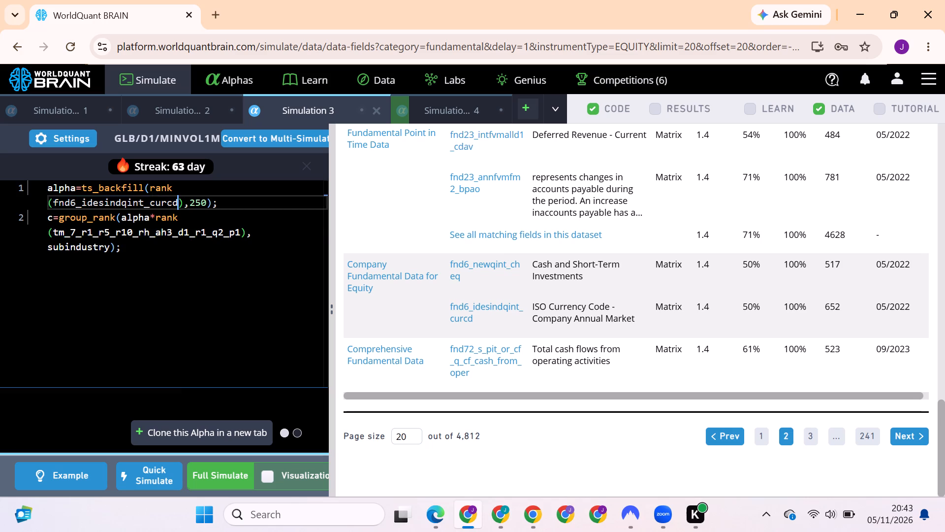
{"action": "left_click", "coordinate": [216, 473]}
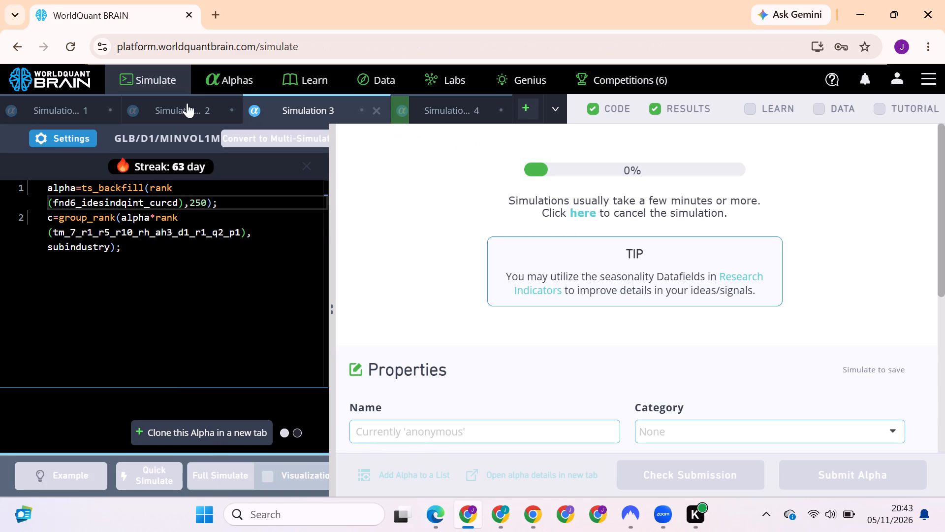
In Simulation 2, replace line 1's field with fnd23_annfvmfm2_acta from page 3 of the Fundamental fields.
{"action": "left_click", "coordinate": [187, 106]}
{"action": "scroll", "coordinate": [631, 296], "scroll_direction": "down", "scroll_amount": 7}
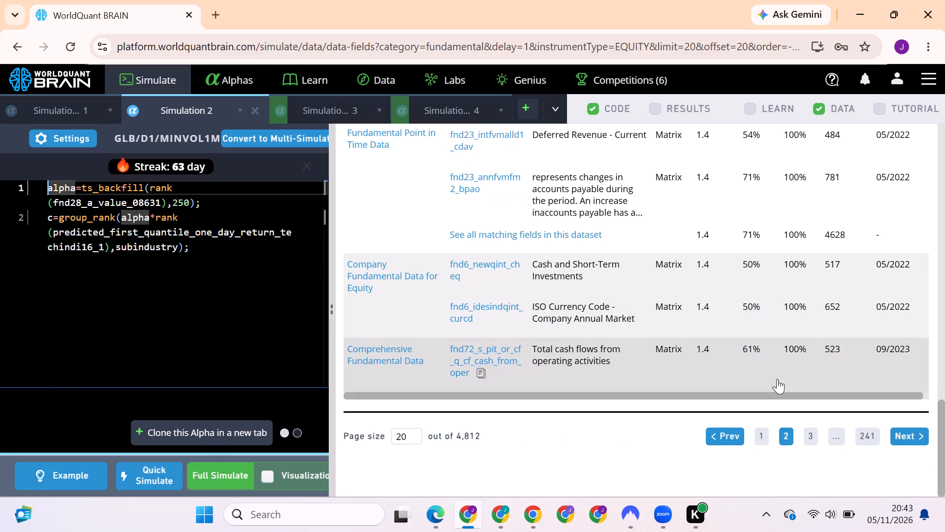
{"action": "left_click", "coordinate": [812, 434]}
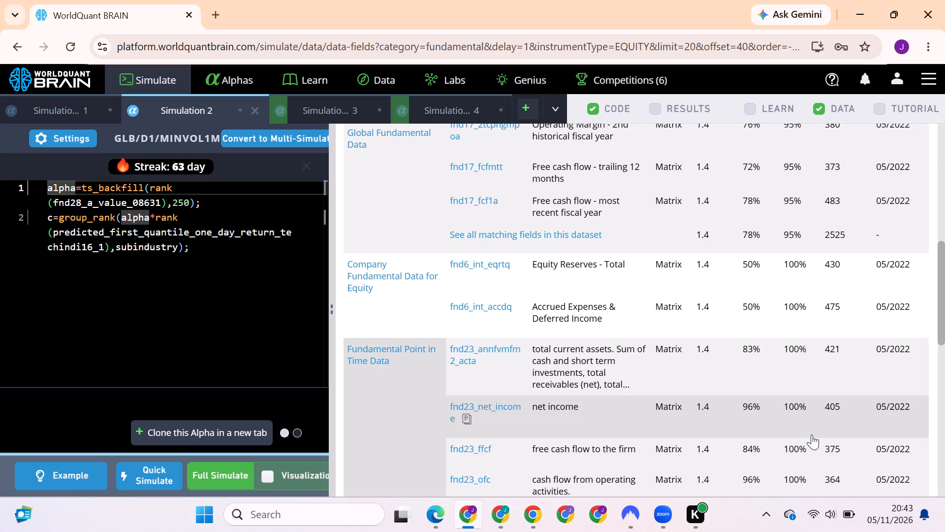
{"action": "left_click", "coordinate": [492, 360]}
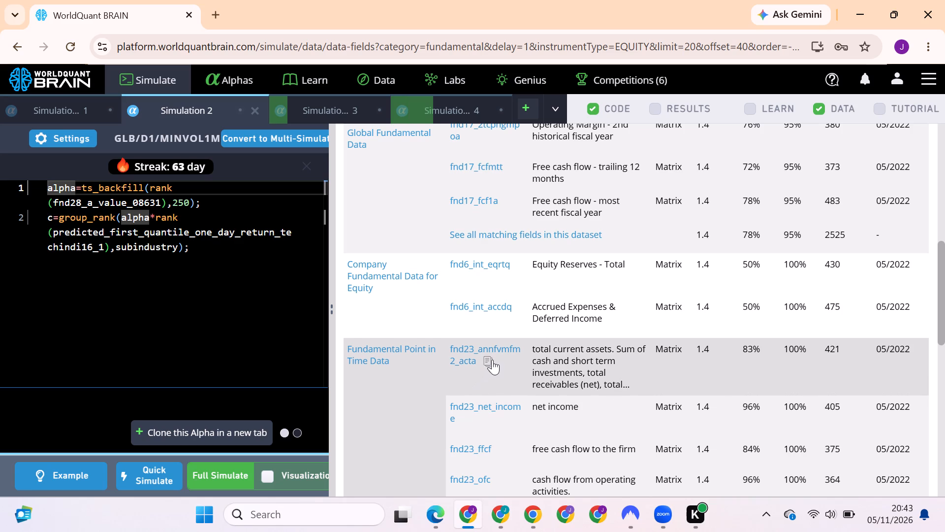
{"action": "double_click", "coordinate": [127, 206]}
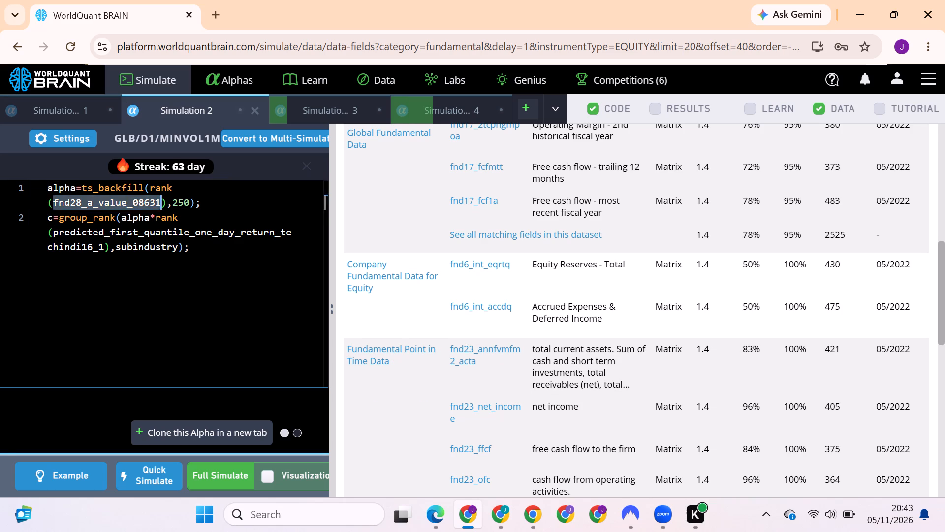
{"action": "key", "text": "ctrl+v"}
Change the ts_backfill operator in line 1 of Simulation 2 to ts_arg_max and run a full simulation.
{"action": "left_click_drag", "start_coordinate": [144, 192], "coordinate": [89, 184]}
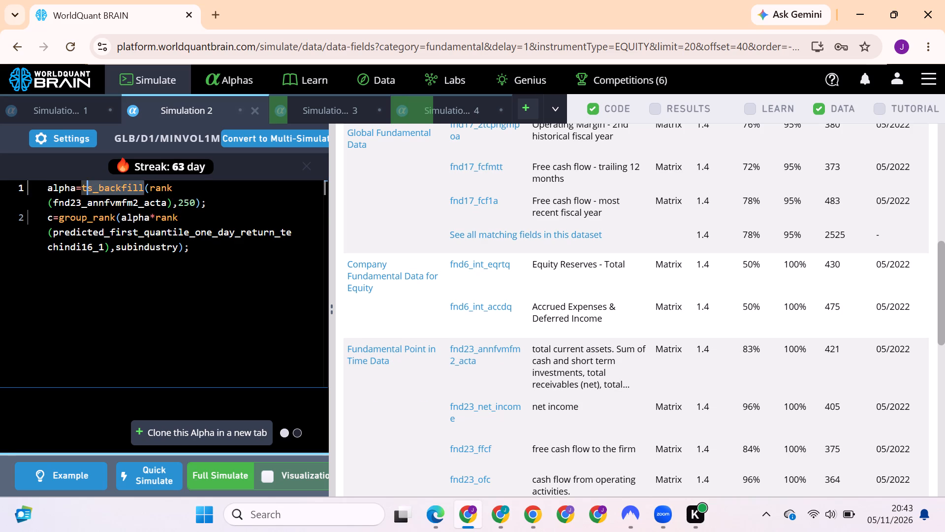
{"action": "left_click_drag", "start_coordinate": [89, 184], "coordinate": [98, 183]}
{"action": "type", "text": "arg"}
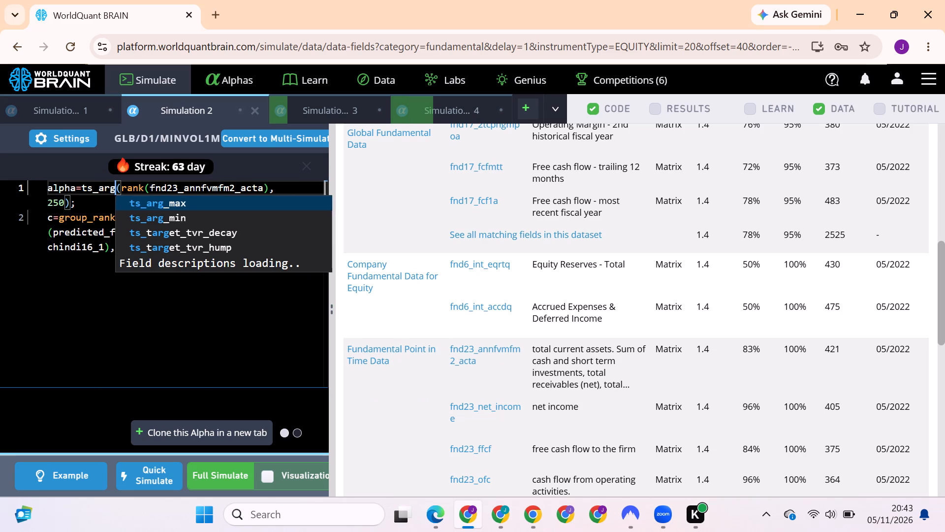
{"action": "left_click", "coordinate": [147, 198]}
{"action": "left_click", "coordinate": [232, 477]}
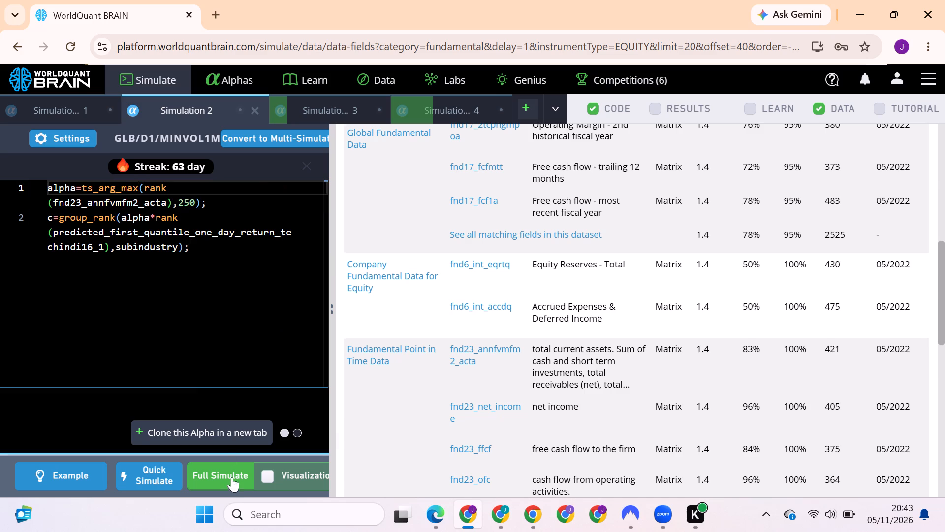
In Simulation 1, replace line 1's field with fnd17_2rhsfca from page 4 of the Fundamental fields.
{"action": "left_click", "coordinate": [85, 109]}
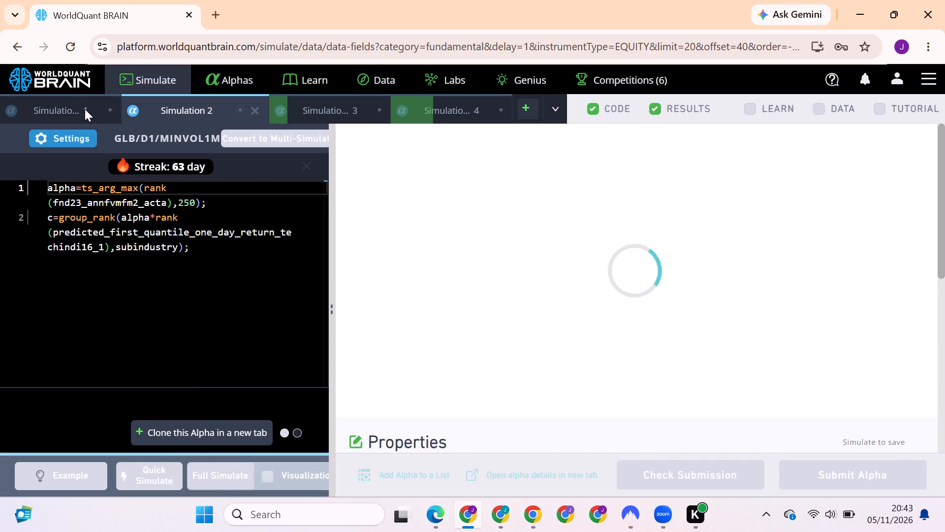
{"action": "scroll", "coordinate": [460, 304], "scroll_direction": "down", "scroll_amount": 8}
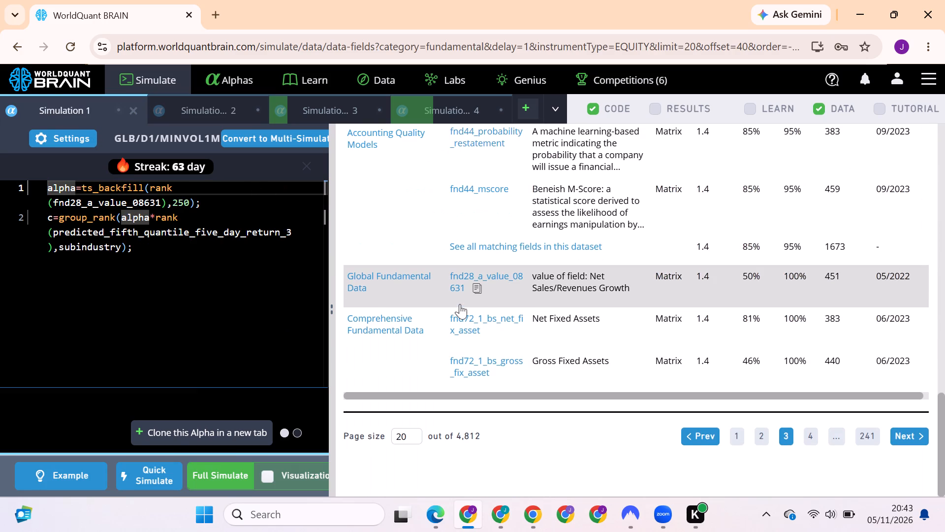
{"action": "left_click", "coordinate": [811, 435]}
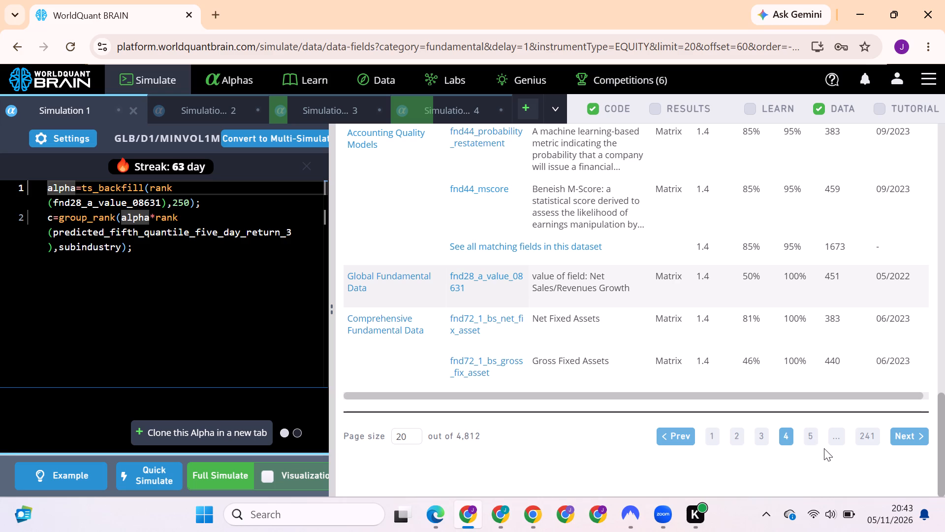
{"action": "scroll", "coordinate": [645, 413], "scroll_direction": "up", "scroll_amount": 4}
{"action": "scroll", "coordinate": [645, 413], "scroll_direction": "down", "scroll_amount": 5}
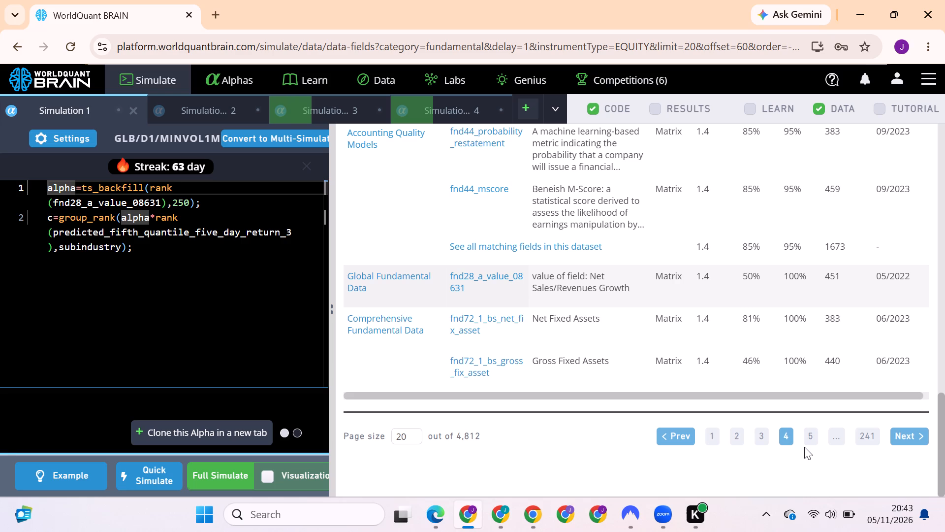
{"action": "scroll", "coordinate": [751, 374], "scroll_direction": "up", "scroll_amount": 3}
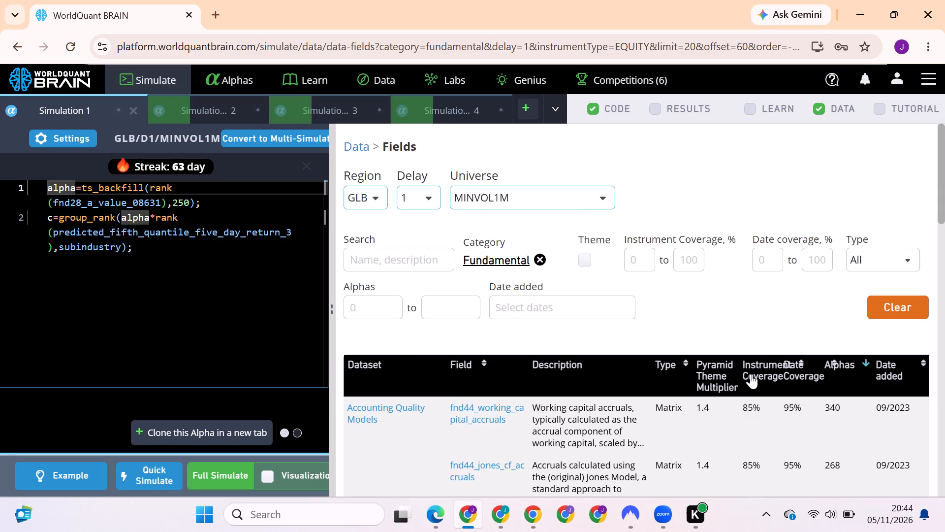
{"action": "scroll", "coordinate": [697, 345], "scroll_direction": "down", "scroll_amount": 4}
{"action": "scroll", "coordinate": [603, 354], "scroll_direction": "down", "scroll_amount": 1}
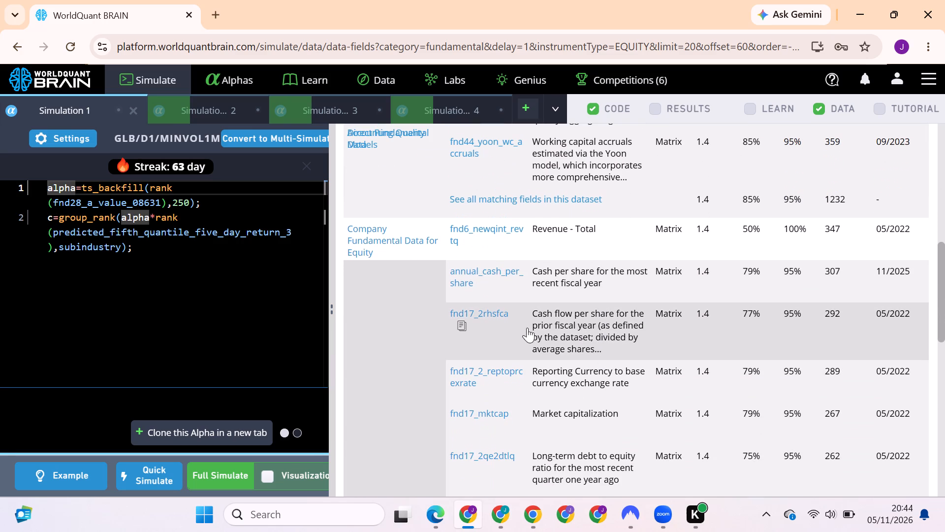
{"action": "left_click", "coordinate": [467, 328]}
{"action": "double_click", "coordinate": [123, 200]}
{"action": "key", "text": "ctrl+v"}
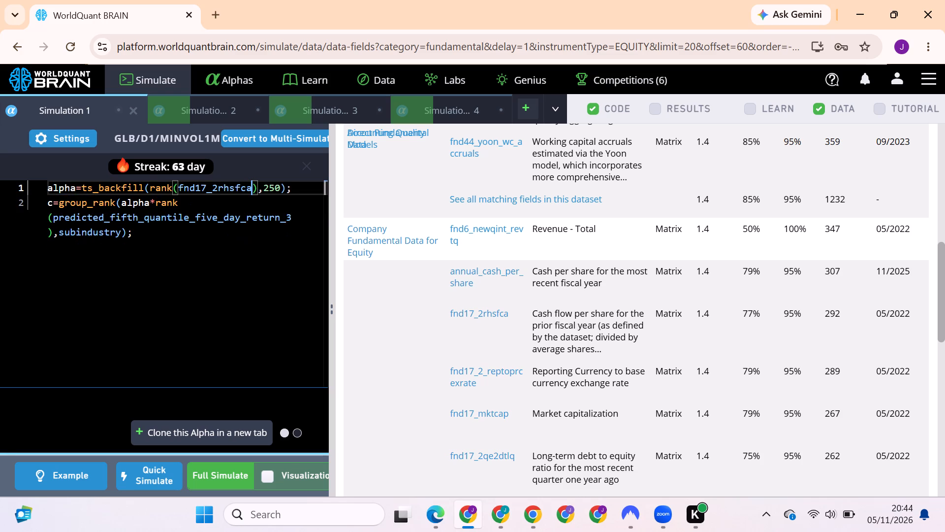
Change the ts_backfill operator in line 1 of Simulation 1 to ts_zscore and run a full simulation.
{"action": "left_click_drag", "start_coordinate": [146, 184], "coordinate": [96, 188]}
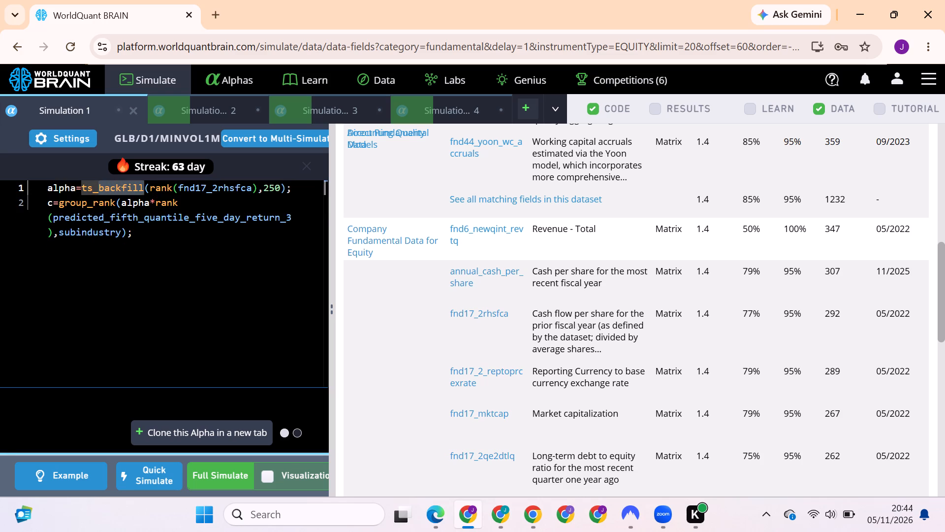
{"action": "type", "text": "zs"}
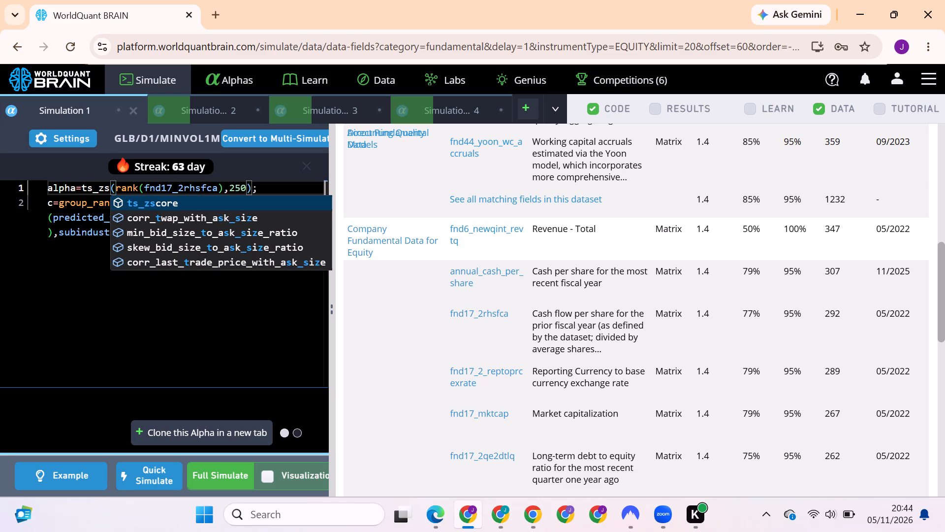
{"action": "left_click", "coordinate": [151, 199]}
{"action": "left_click", "coordinate": [216, 470]}
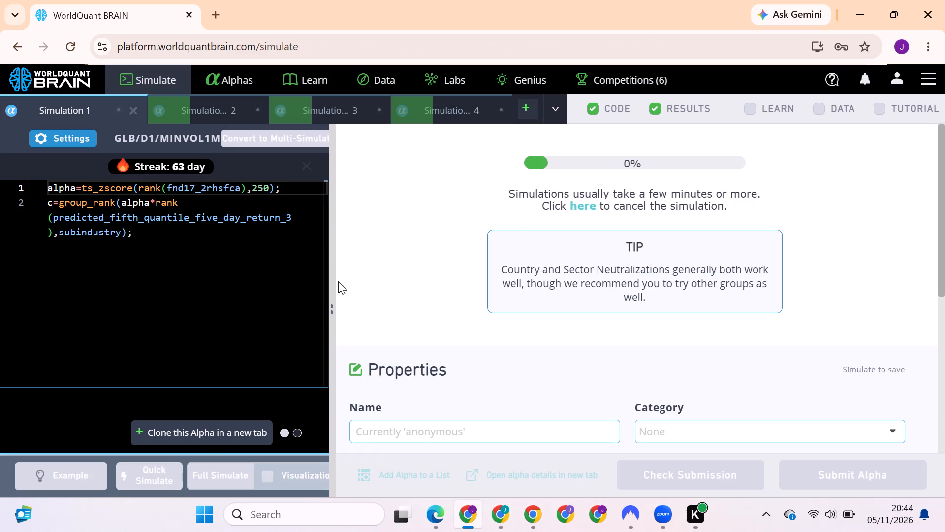
Widen the code editor pane to slightly more than half of the window's width.
{"action": "left_click_drag", "start_coordinate": [332, 276], "coordinate": [496, 272]}
{"action": "double_click", "coordinate": [230, 293]}
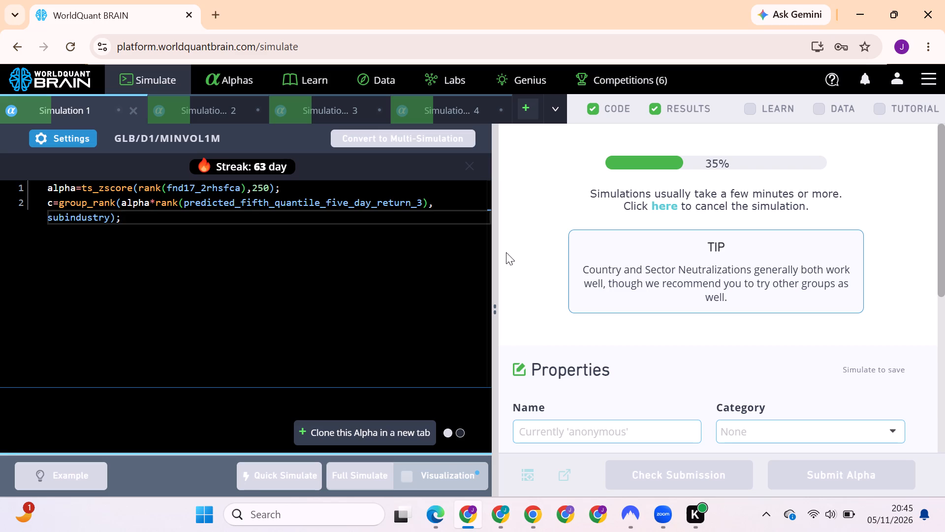
{"action": "left_click_drag", "start_coordinate": [495, 262], "coordinate": [569, 280]}
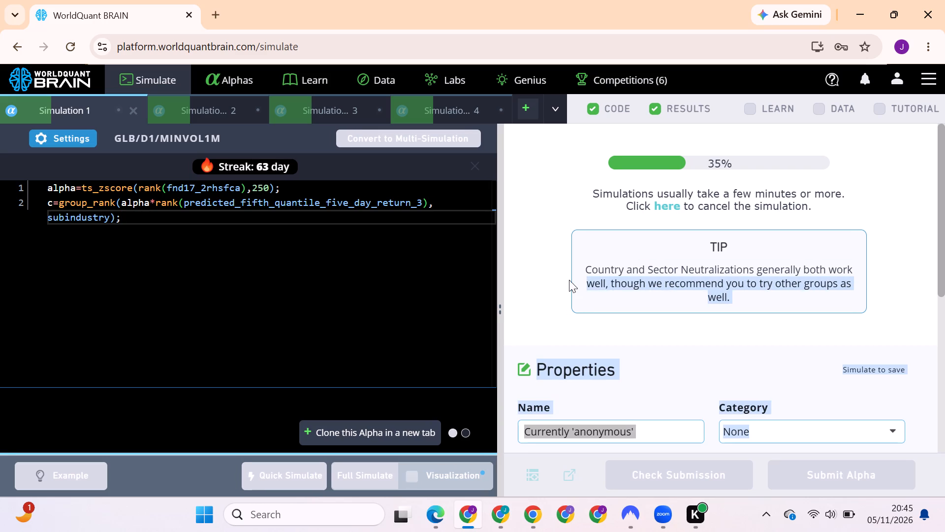
{"action": "left_click", "coordinate": [375, 294]}
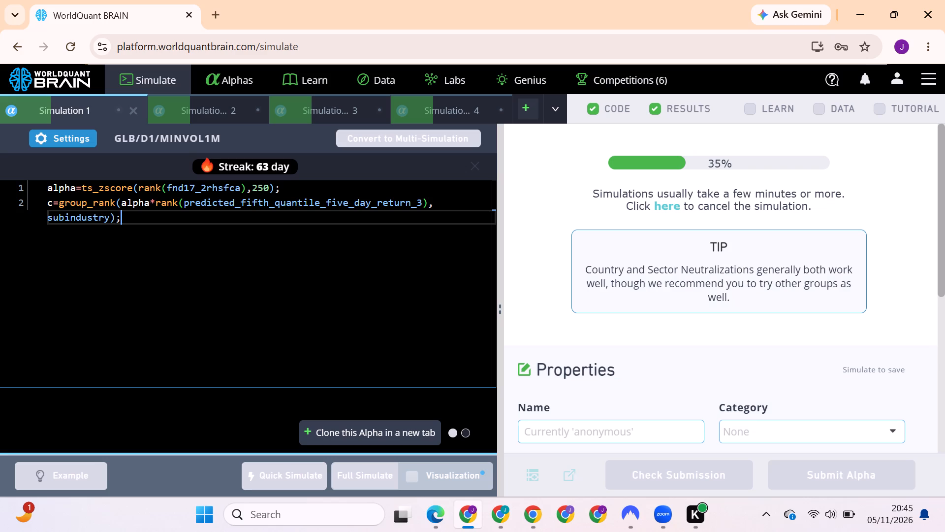
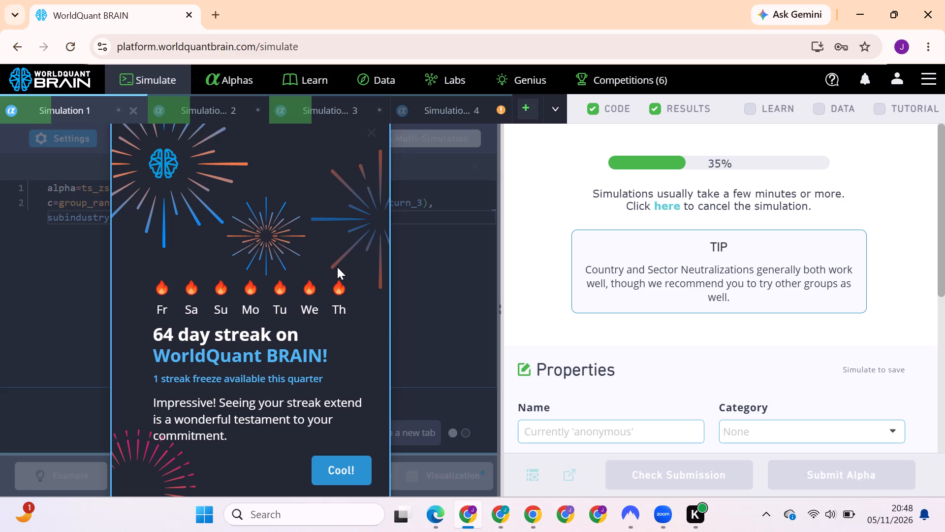
Dismiss the streak celebration pop-up covering the code editor.
{"action": "left_click", "coordinate": [337, 267]}
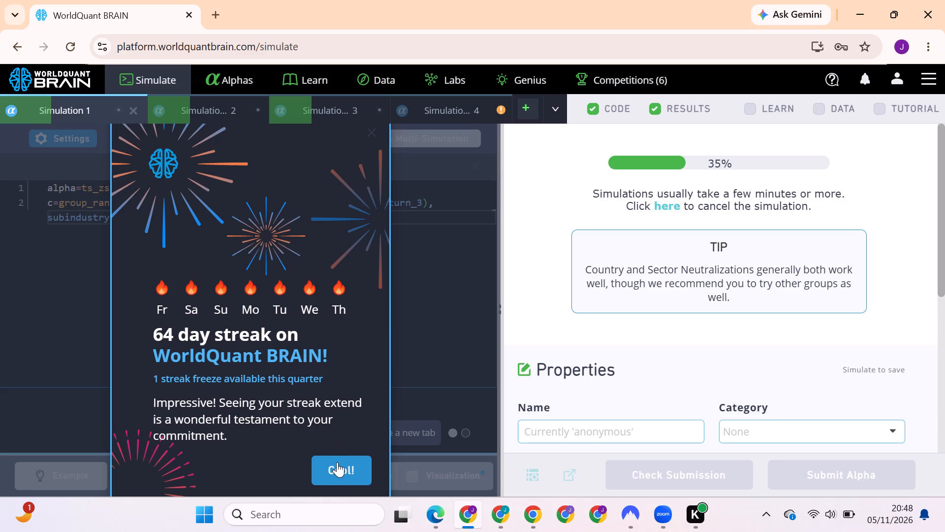
{"action": "left_click", "coordinate": [337, 464]}
Reveal Simulation 4's test period and examine its yearly IS summary, regional aggregates, correlation section and IS testing status.
{"action": "left_click", "coordinate": [459, 111]}
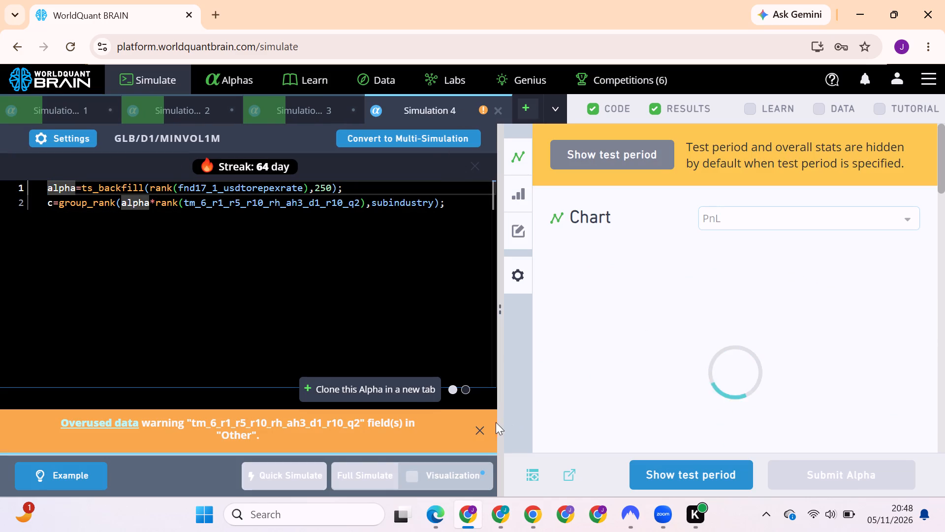
{"action": "left_click", "coordinate": [476, 432]}
{"action": "scroll", "coordinate": [703, 405], "scroll_direction": "down", "scroll_amount": 2}
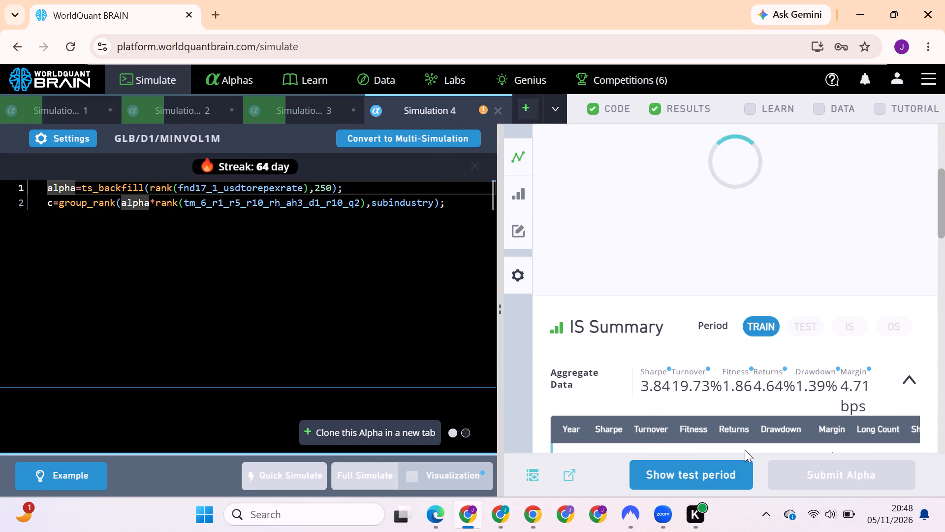
{"action": "left_click", "coordinate": [718, 475]}
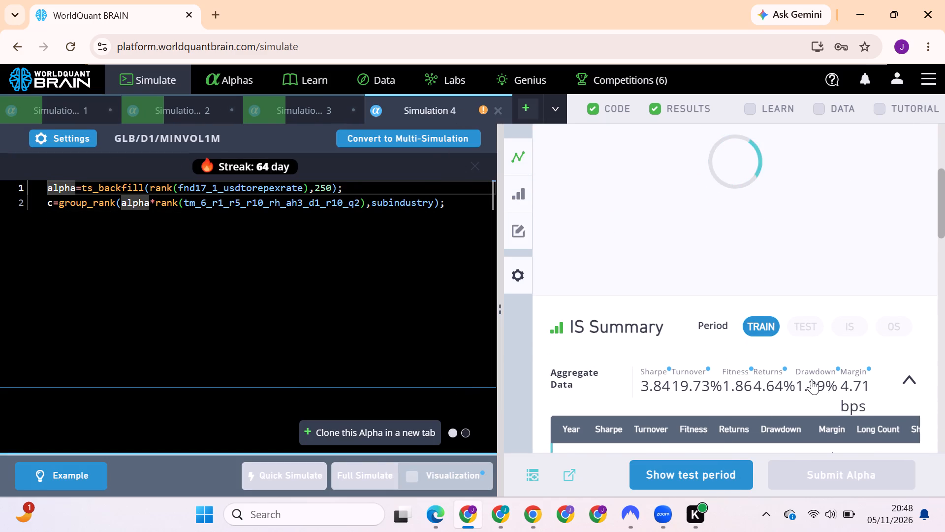
{"action": "scroll", "coordinate": [812, 379], "scroll_direction": "down", "scroll_amount": 1}
{"action": "scroll", "coordinate": [812, 379], "scroll_direction": "up", "scroll_amount": 4}
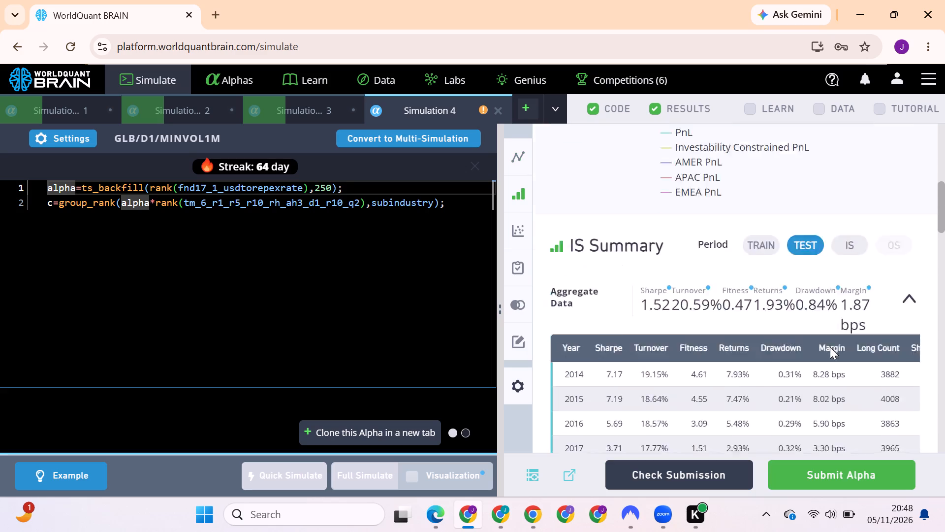
{"action": "left_click", "coordinate": [851, 365]}
{"action": "scroll", "coordinate": [851, 365], "scroll_direction": "down", "scroll_amount": 5}
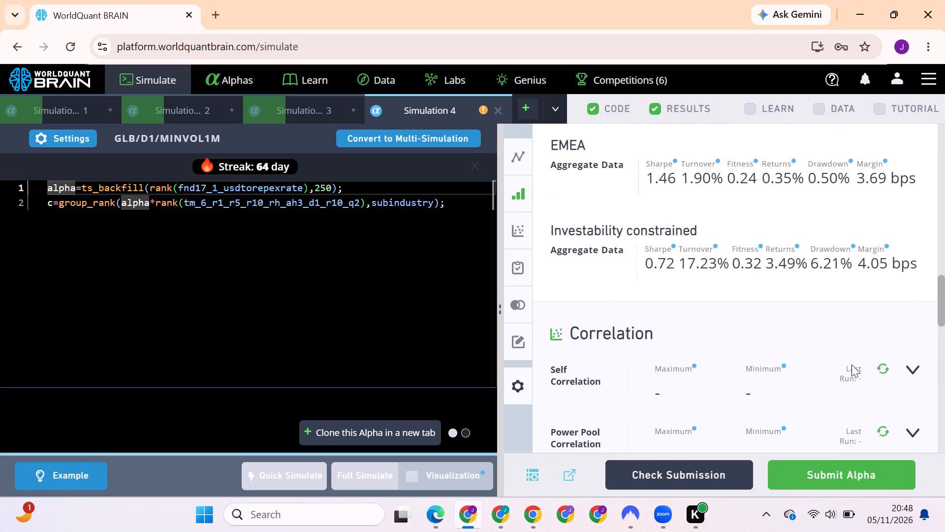
{"action": "scroll", "coordinate": [851, 365], "scroll_direction": "down", "scroll_amount": 1}
{"action": "scroll", "coordinate": [851, 365], "scroll_direction": "up", "scroll_amount": 2}
{"action": "scroll", "coordinate": [851, 365], "scroll_direction": "down", "scroll_amount": 6}
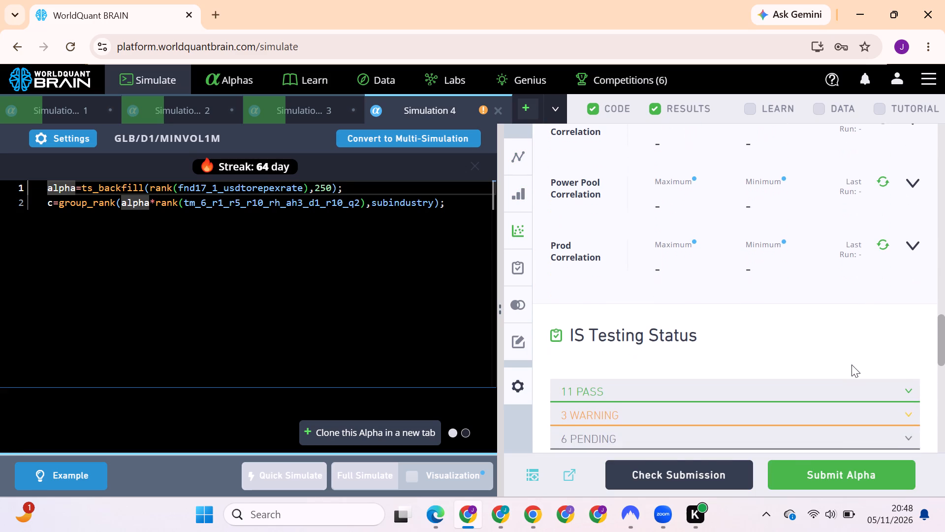
{"action": "scroll", "coordinate": [851, 365], "scroll_direction": "down", "scroll_amount": 1}
{"action": "left_click", "coordinate": [726, 418]}
{"action": "left_click", "coordinate": [726, 418]}
{"action": "scroll", "coordinate": [726, 418], "scroll_direction": "up", "scroll_amount": 3}
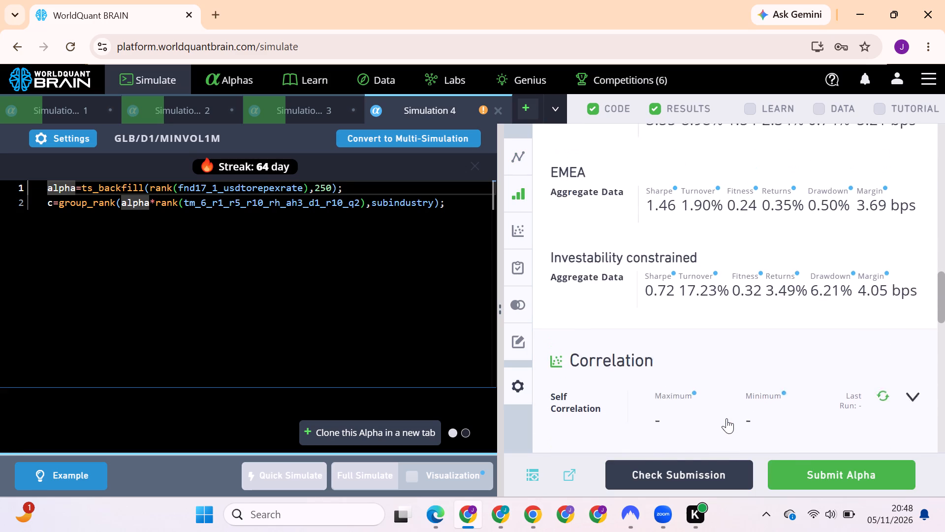
{"action": "scroll", "coordinate": [726, 418], "scroll_direction": "up", "scroll_amount": 3}
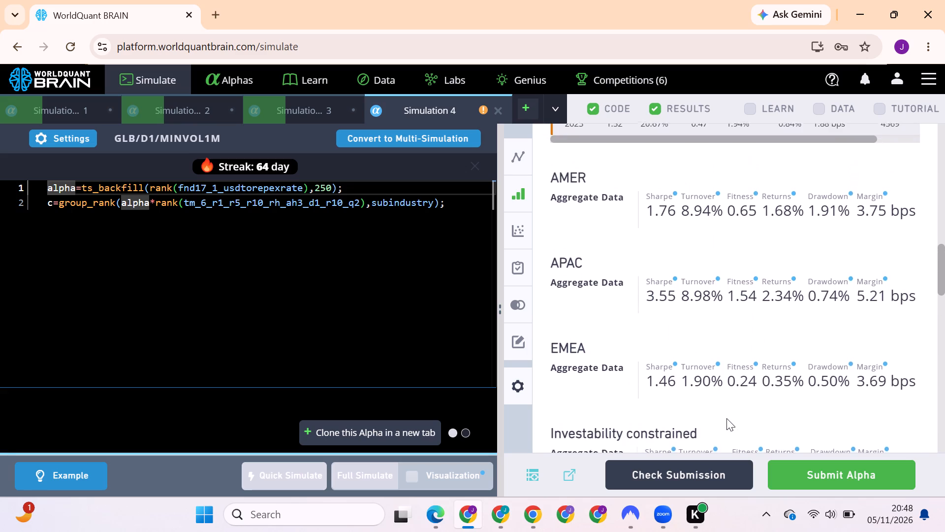
{"action": "scroll", "coordinate": [726, 418], "scroll_direction": "up", "scroll_amount": 2}
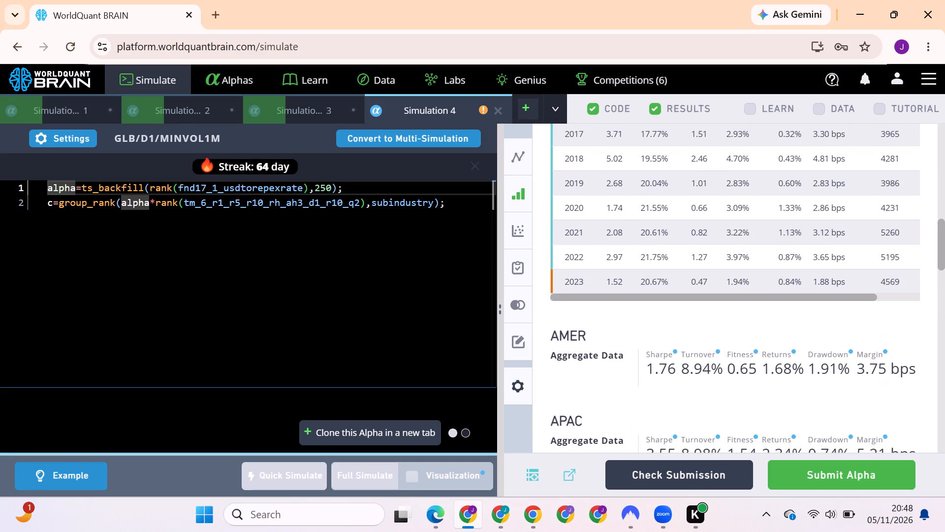
Set Simulation 4's neutralization to Crowding Factors and decay to 7, apply the settings and run a full simulation.
{"action": "left_click", "coordinate": [74, 137]}
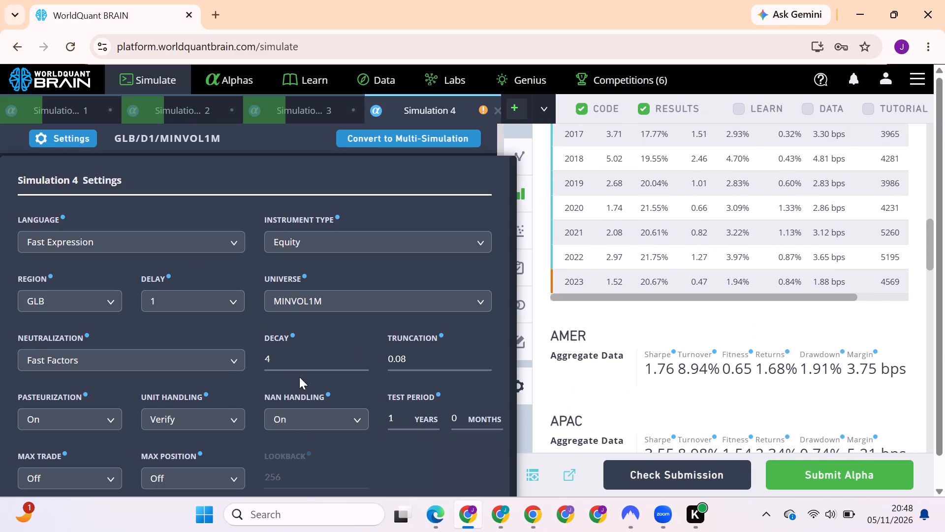
{"action": "left_click", "coordinate": [214, 353]}
{"action": "left_click", "coordinate": [95, 156]}
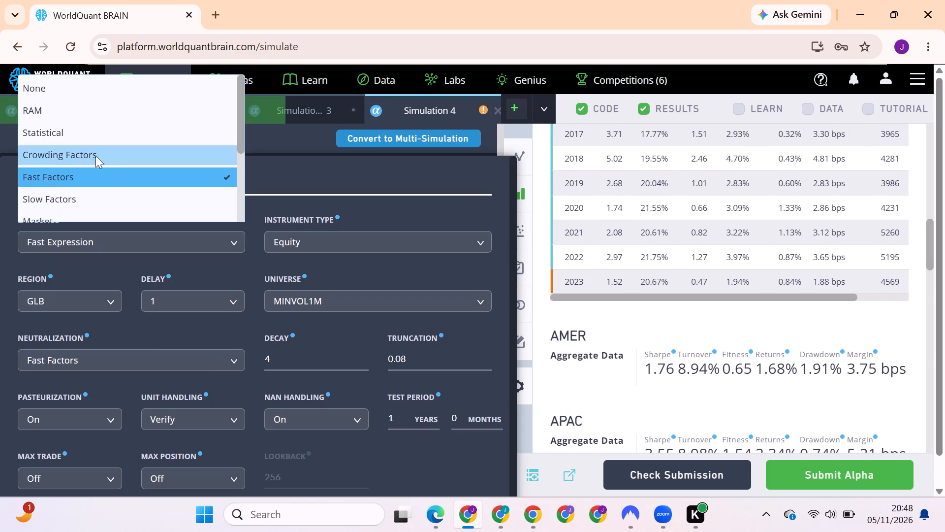
{"action": "left_click_drag", "start_coordinate": [284, 360], "coordinate": [189, 373]}
{"action": "key", "text": "7"}
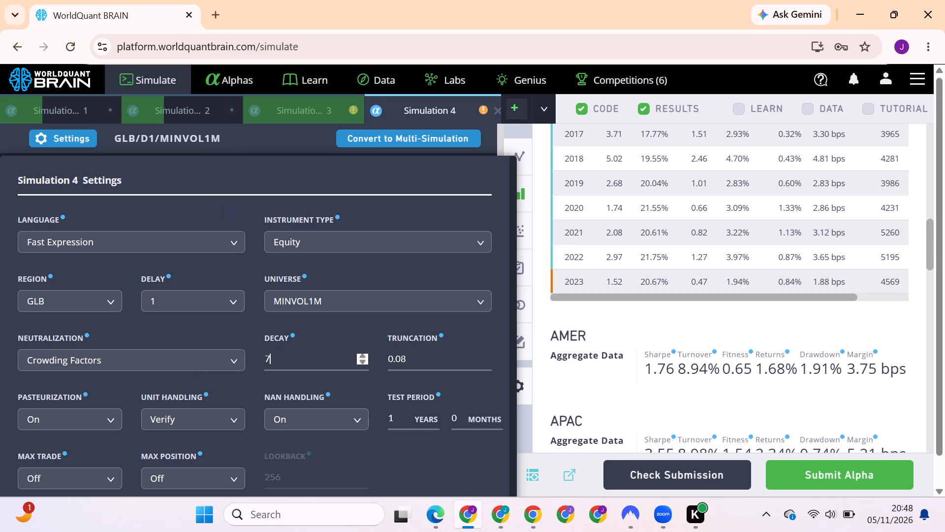
{"action": "scroll", "coordinate": [307, 407], "scroll_direction": "down", "scroll_amount": 3}
{"action": "left_click", "coordinate": [379, 492]}
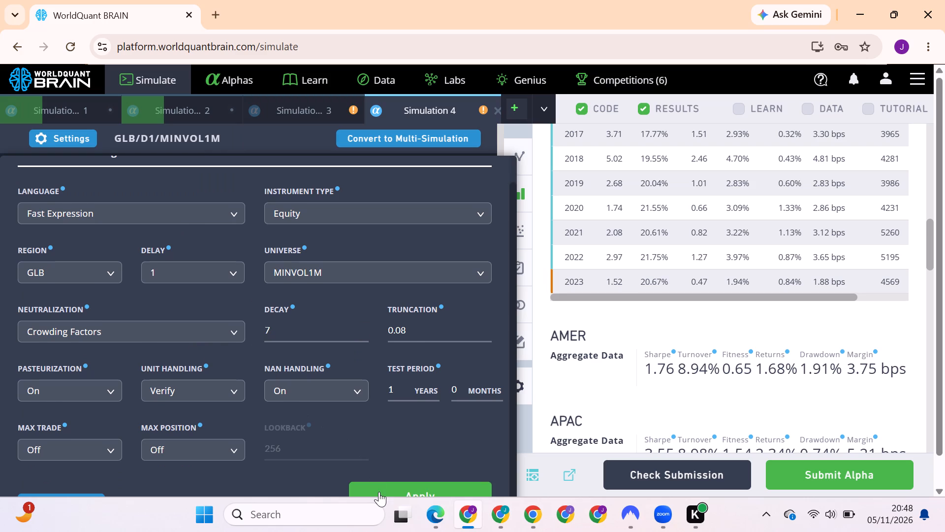
{"action": "left_click", "coordinate": [345, 473]}
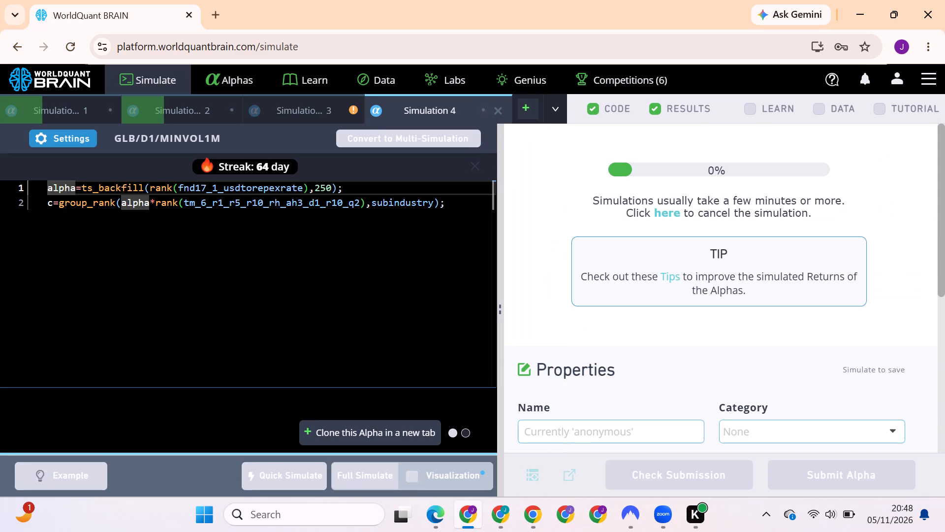
Reveal Simulation 3's test period and examine its full IS summary, regional aggregates and failed IS tests.
{"action": "left_click", "coordinate": [303, 112]}
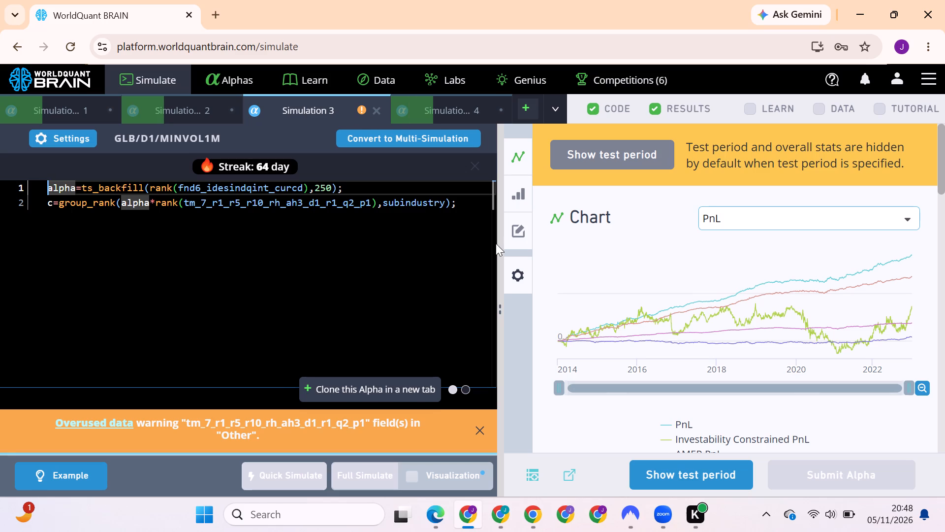
{"action": "scroll", "coordinate": [701, 325], "scroll_direction": "down", "scroll_amount": 3}
{"action": "left_click", "coordinate": [722, 476]}
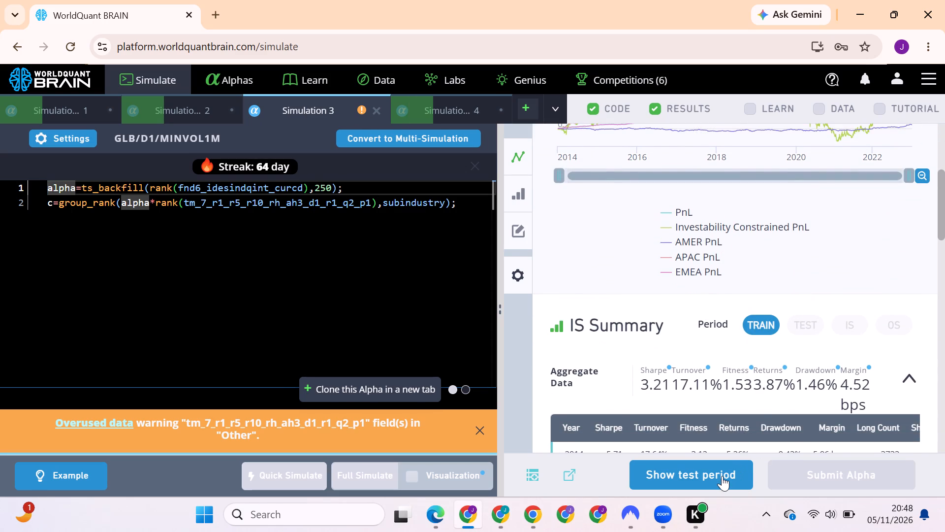
{"action": "left_click", "coordinate": [854, 326]}
{"action": "scroll", "coordinate": [854, 326], "scroll_direction": "down", "scroll_amount": 5}
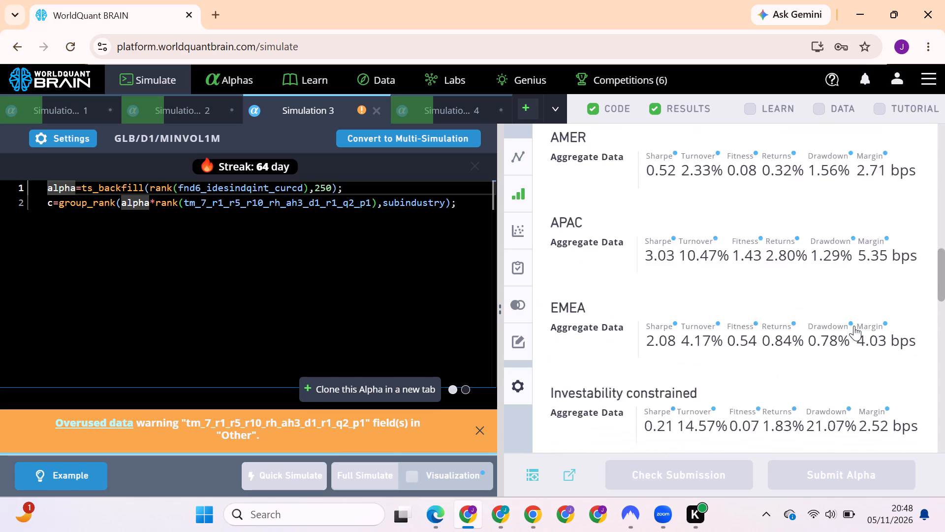
{"action": "scroll", "coordinate": [854, 326], "scroll_direction": "down", "scroll_amount": 5}
{"action": "left_click", "coordinate": [702, 232]}
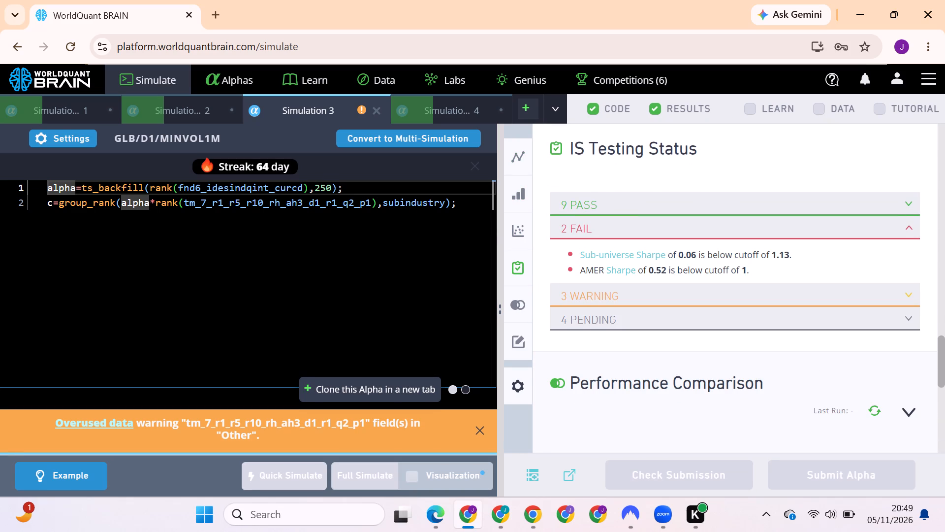
Change the ts_backfill operator in line 1 of Simulation 3 to ts_scale and run a full simulation.
{"action": "left_click_drag", "start_coordinate": [145, 188], "coordinate": [116, 189]}
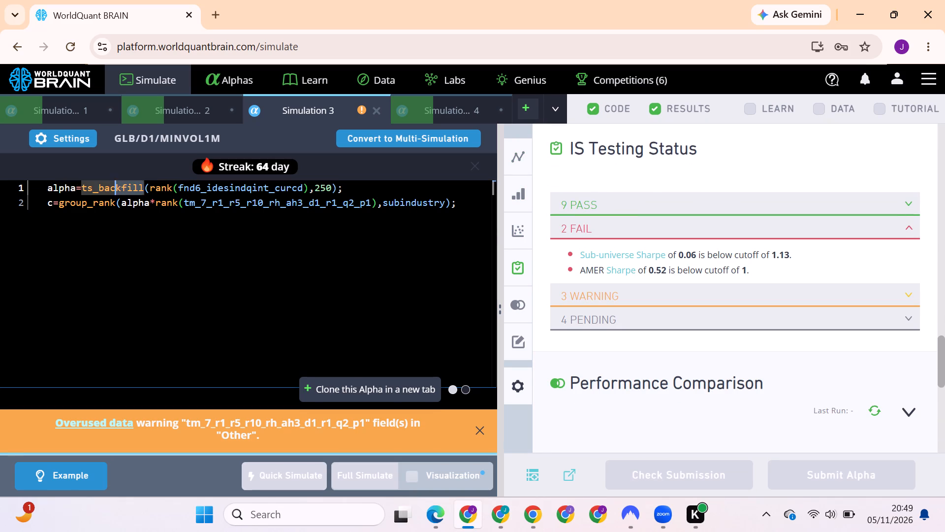
{"action": "left_click_drag", "start_coordinate": [116, 189], "coordinate": [96, 188]}
{"action": "type", "text": "sca"}
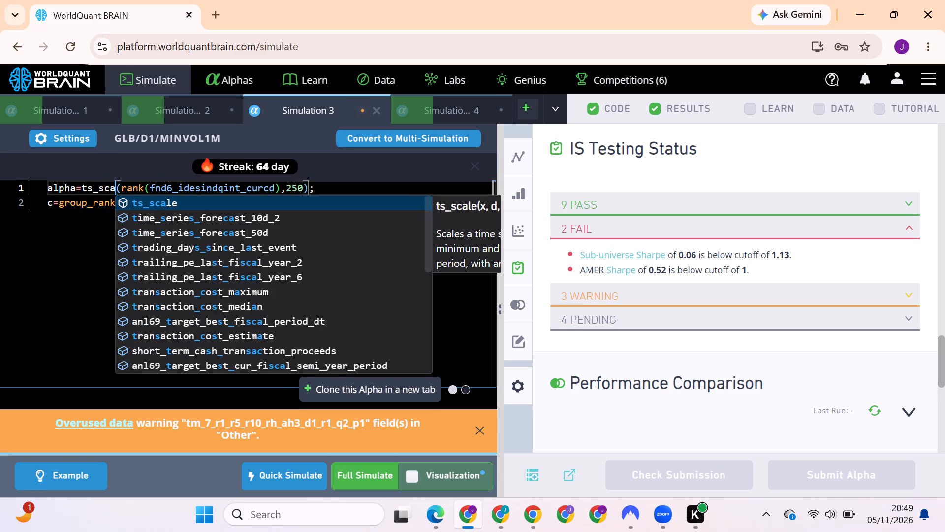
{"action": "left_click", "coordinate": [146, 205]}
{"action": "left_click", "coordinate": [376, 485]}
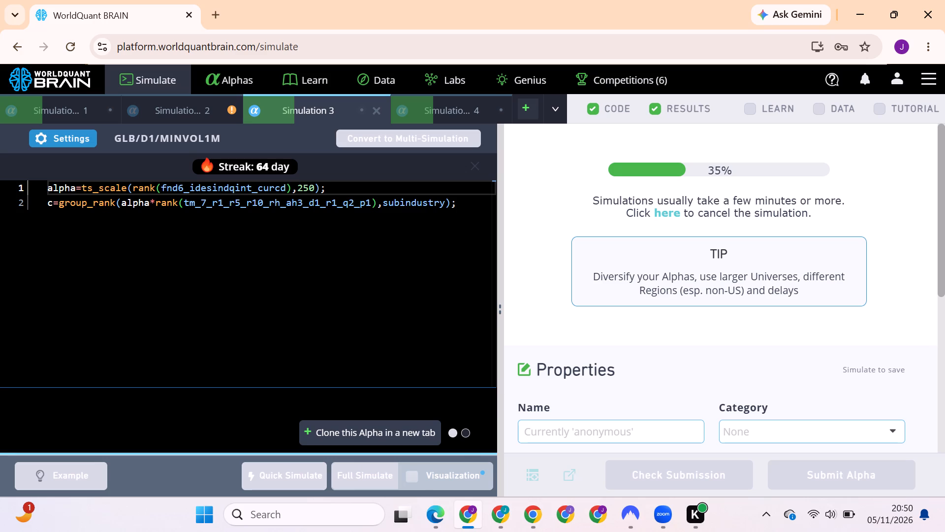
Reveal Simulation 2's test period and examine its summary for the whole IS period, regional aggregates and IS testing status.
{"action": "left_click", "coordinate": [209, 107]}
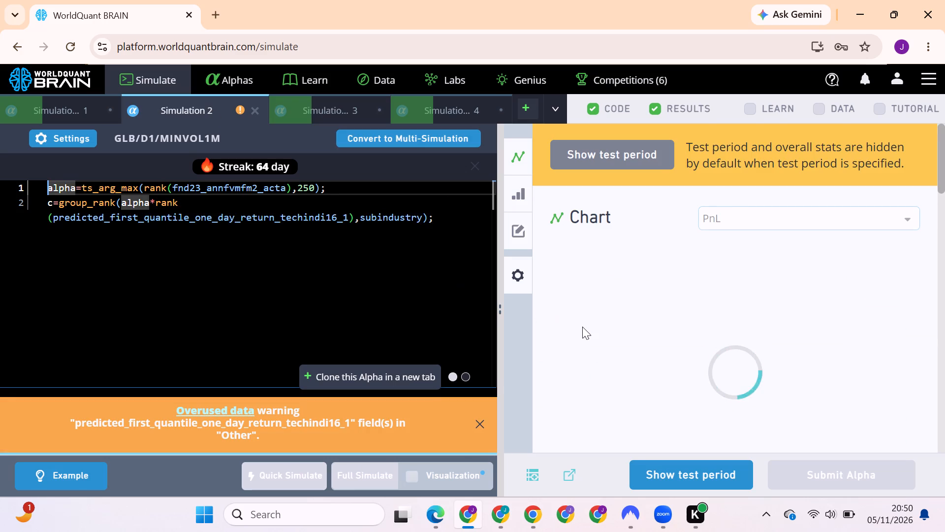
{"action": "scroll", "coordinate": [582, 327], "scroll_direction": "down", "scroll_amount": 5}
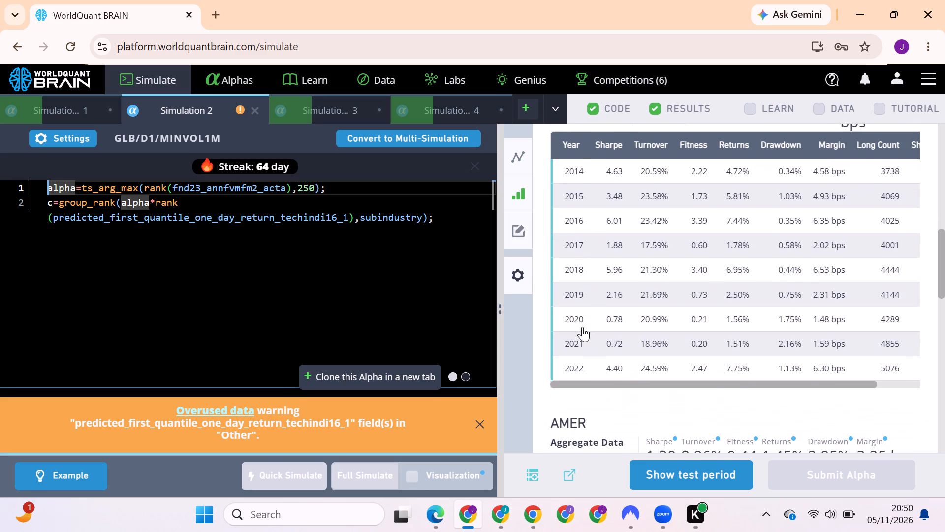
{"action": "left_click", "coordinate": [651, 466]}
{"action": "scroll", "coordinate": [778, 319], "scroll_direction": "up", "scroll_amount": 3}
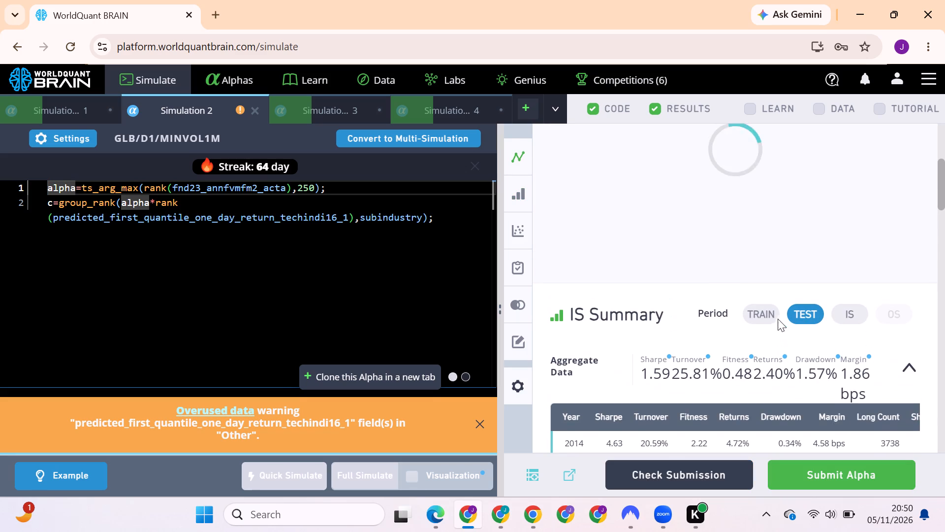
{"action": "left_click", "coordinate": [846, 315]}
{"action": "left_click", "coordinate": [851, 315]}
{"action": "scroll", "coordinate": [851, 315], "scroll_direction": "down", "scroll_amount": 1}
{"action": "scroll", "coordinate": [851, 315], "scroll_direction": "up", "scroll_amount": 1}
{"action": "left_click", "coordinate": [849, 209]}
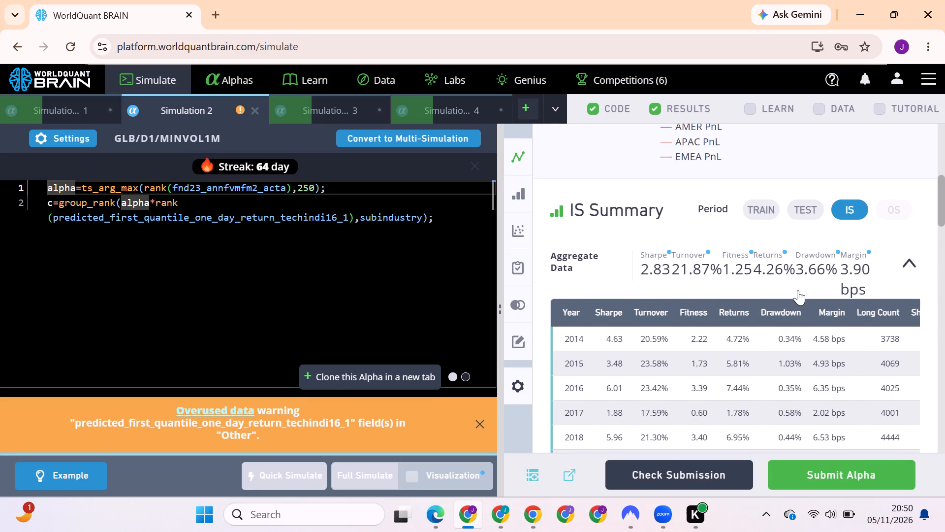
{"action": "scroll", "coordinate": [798, 290], "scroll_direction": "down", "scroll_amount": 10}
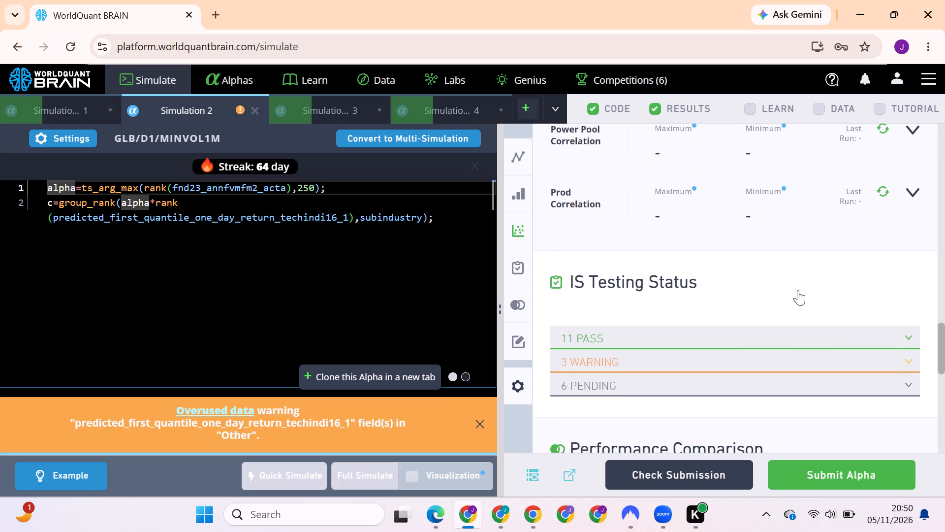
{"action": "scroll", "coordinate": [798, 290], "scroll_direction": "up", "scroll_amount": 1}
{"action": "scroll", "coordinate": [756, 373], "scroll_direction": "down", "scroll_amount": 1}
{"action": "left_click", "coordinate": [696, 382]}
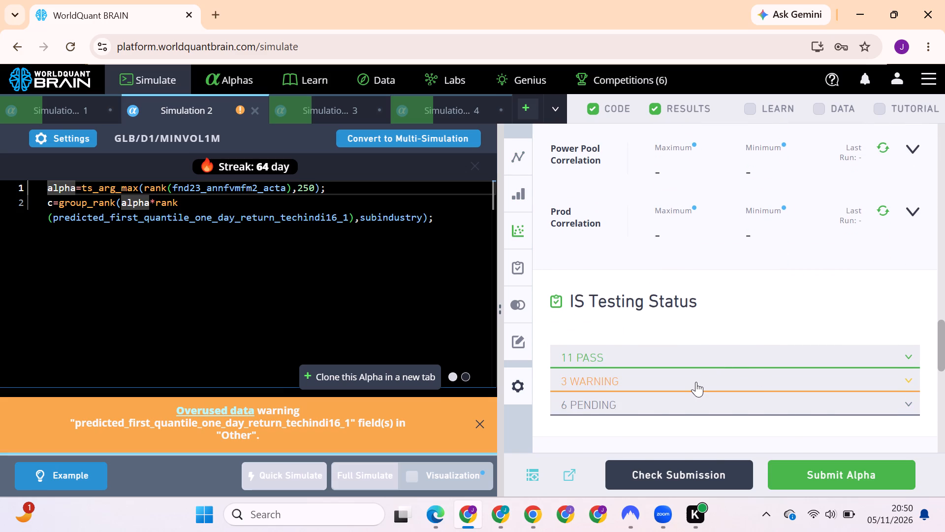
{"action": "left_click", "coordinate": [696, 382]}
Run the Prod Correlation and Power Pool Correlation checks for Simulation 2.
{"action": "scroll", "coordinate": [696, 382], "scroll_direction": "up", "scroll_amount": 1}
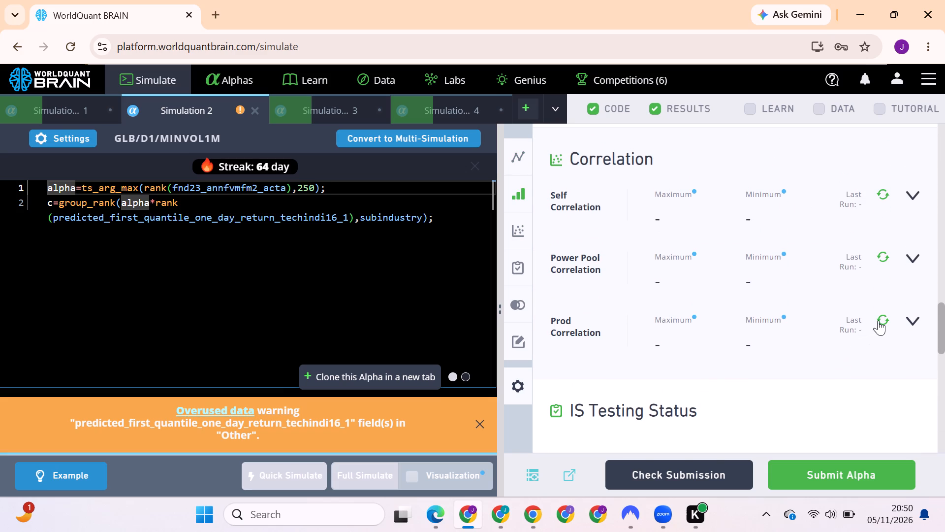
{"action": "left_click", "coordinate": [882, 319]}
{"action": "left_click", "coordinate": [882, 254]}
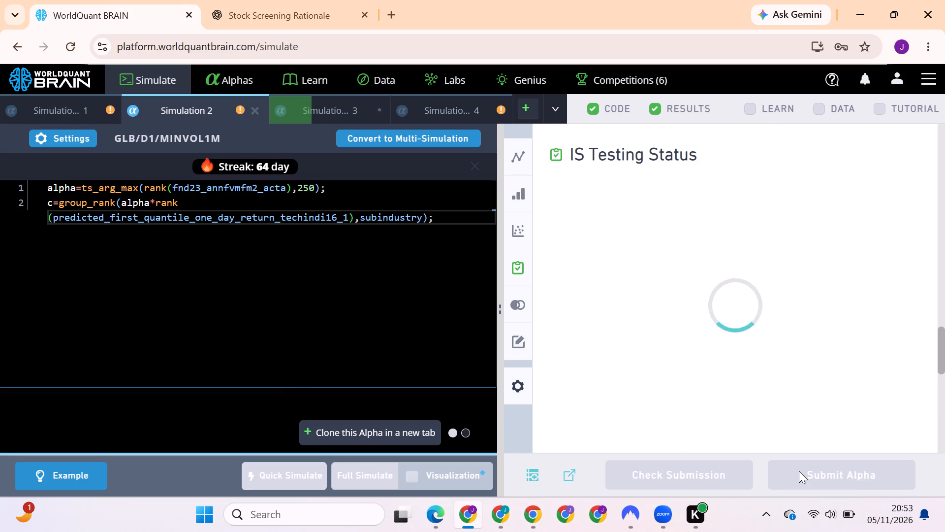
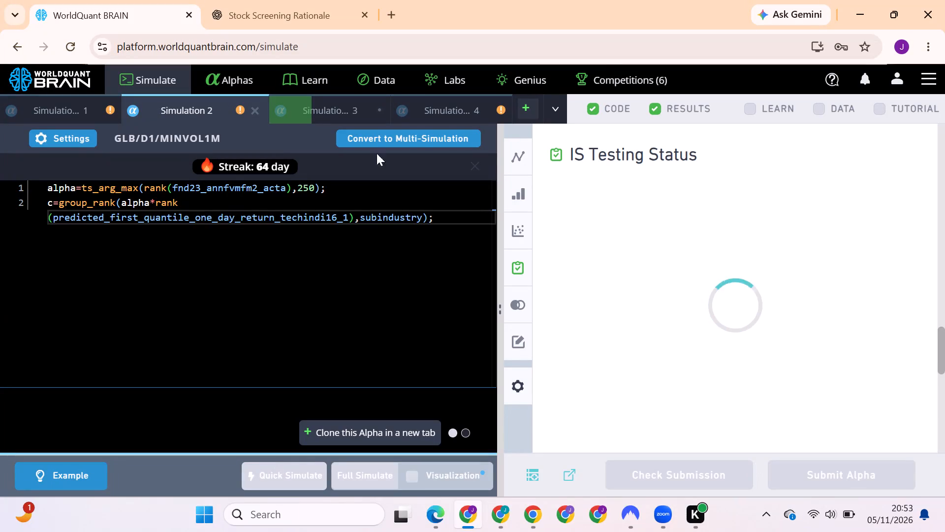
Reveal Simulation 4's test period results and close that simulation.
{"action": "left_click", "coordinate": [455, 105]}
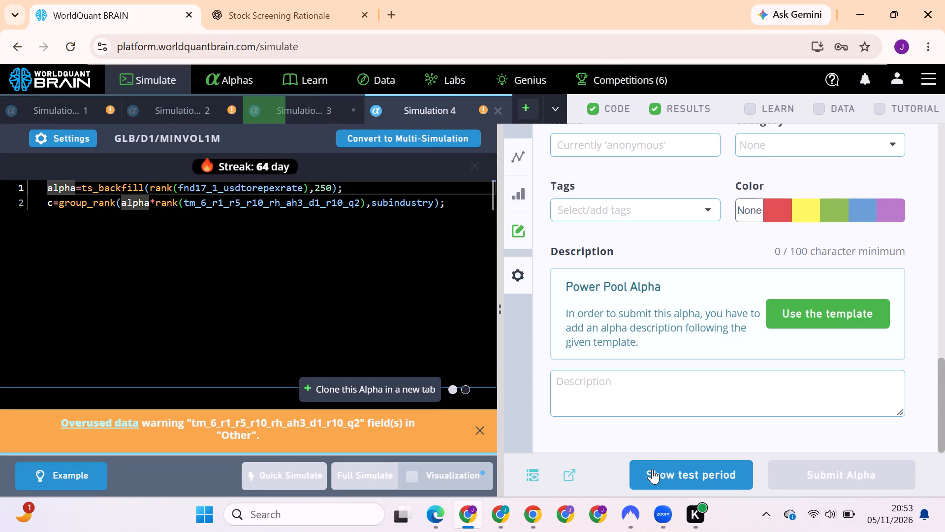
{"action": "left_click", "coordinate": [652, 469]}
{"action": "scroll", "coordinate": [683, 335], "scroll_direction": "up", "scroll_amount": 3}
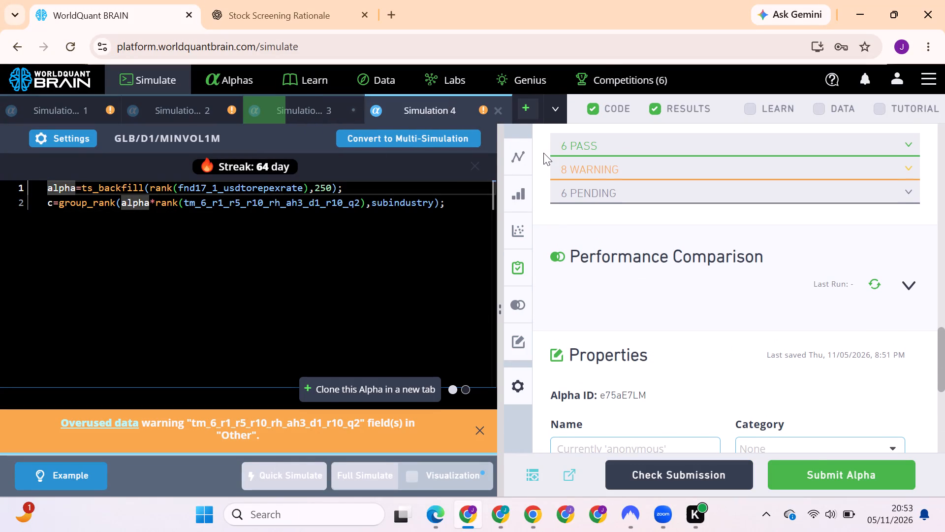
{"action": "left_click", "coordinate": [499, 111]}
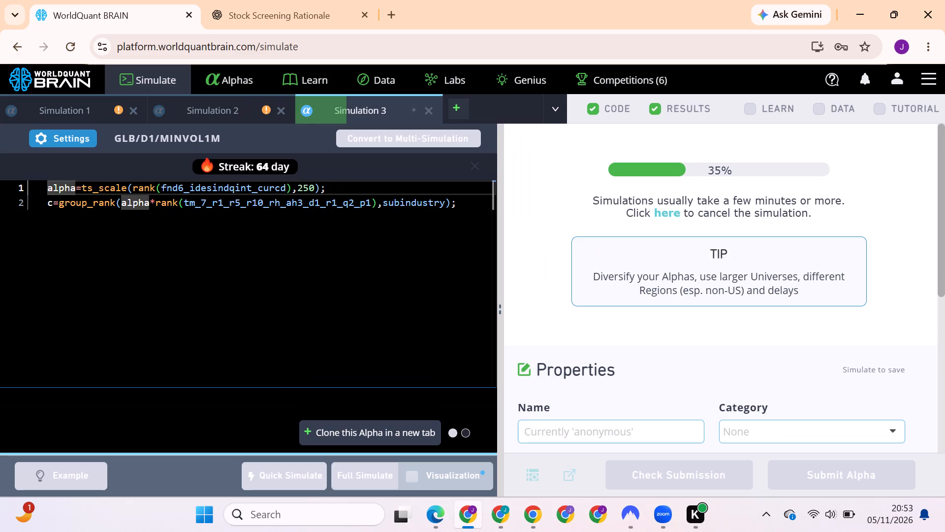
Check the IS Testing Status of the submitted alpha in Simulation 2.
{"action": "left_click", "coordinate": [222, 111]}
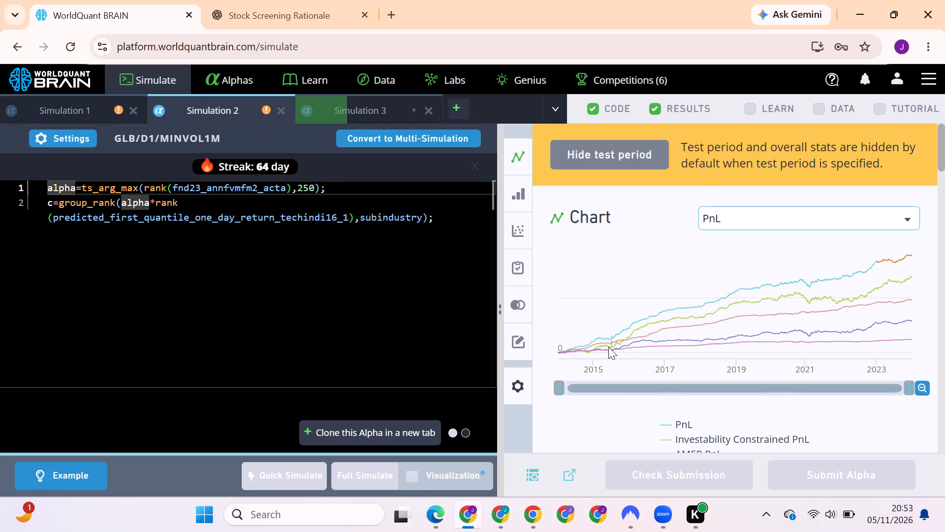
{"action": "scroll", "coordinate": [677, 388], "scroll_direction": "down", "scroll_amount": 11}
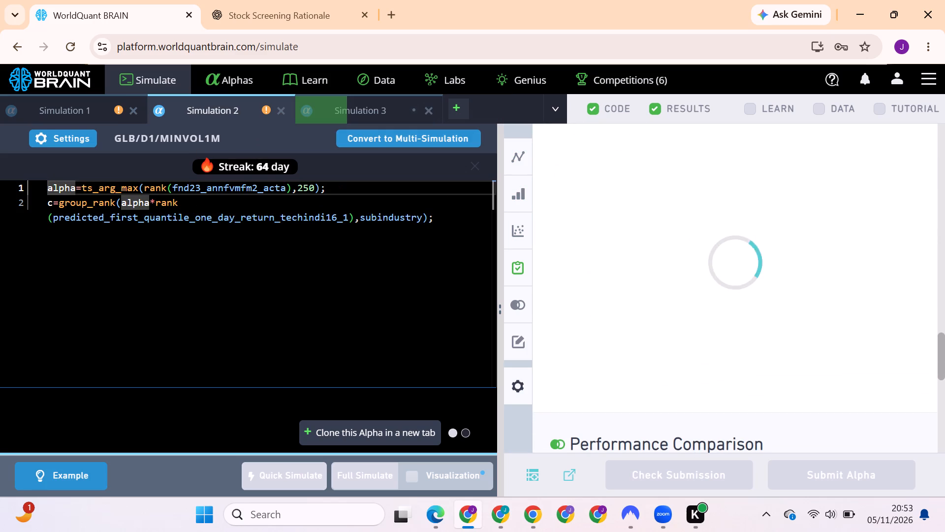
Reveal Simulation 1's test period results and close that simulation.
{"action": "left_click", "coordinate": [105, 112]}
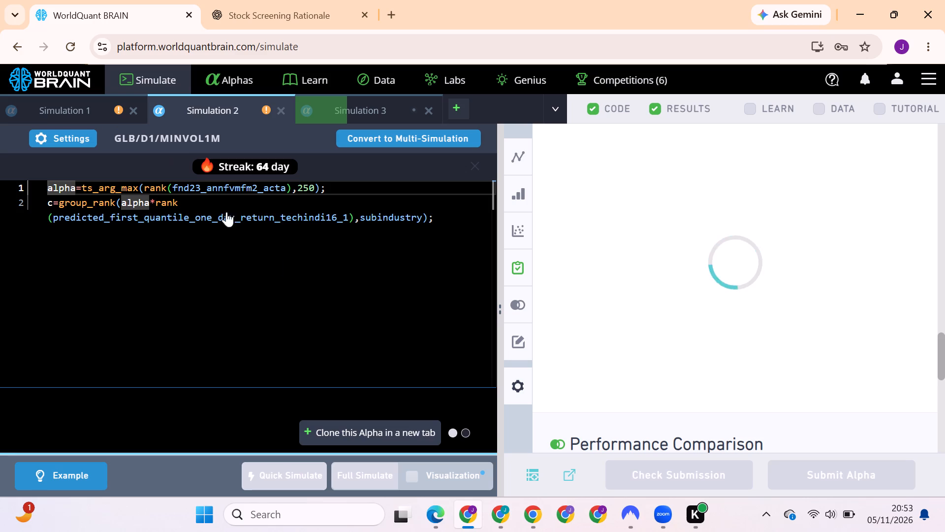
{"action": "left_click", "coordinate": [659, 476]}
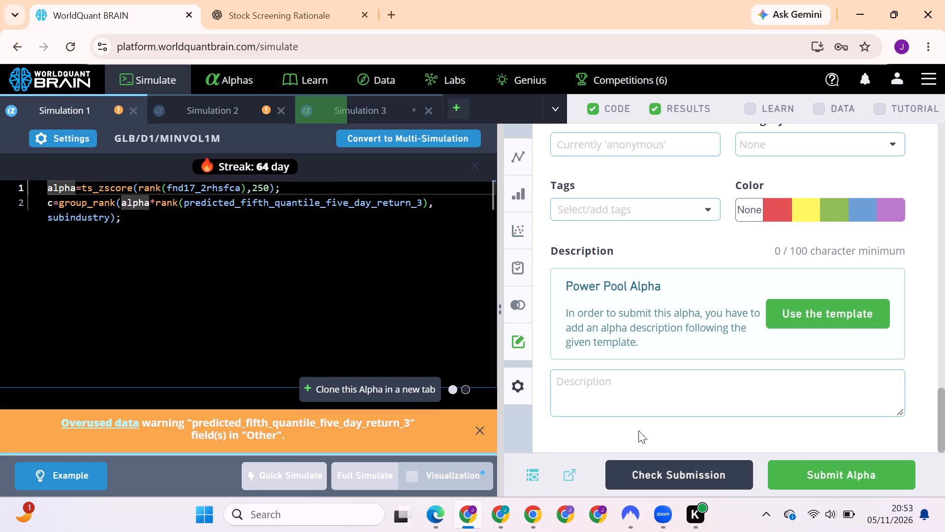
{"action": "scroll", "coordinate": [658, 328], "scroll_direction": "up", "scroll_amount": 5}
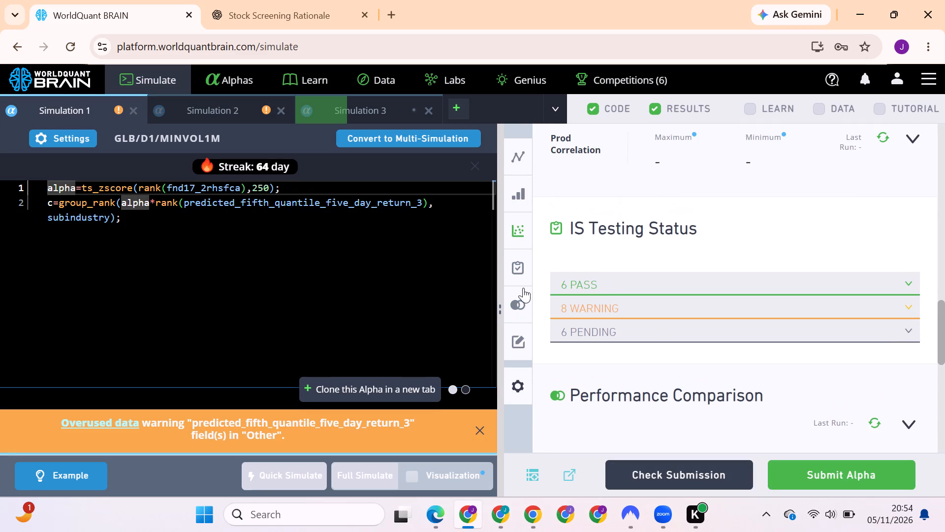
{"action": "left_click", "coordinate": [131, 109]}
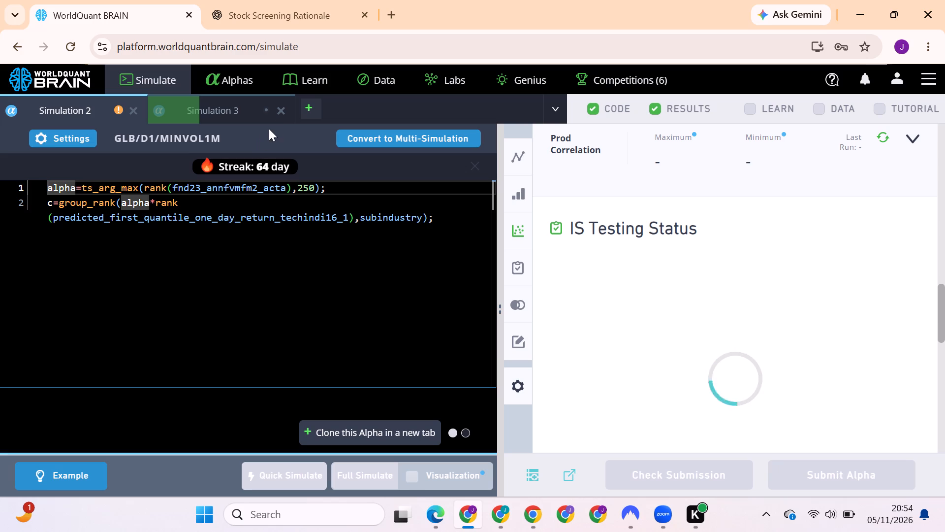
Recheck Simulation 2's chart and IS Testing Status, and close the still-running Simulation 3.
{"action": "scroll", "coordinate": [580, 309], "scroll_direction": "up", "scroll_amount": 7}
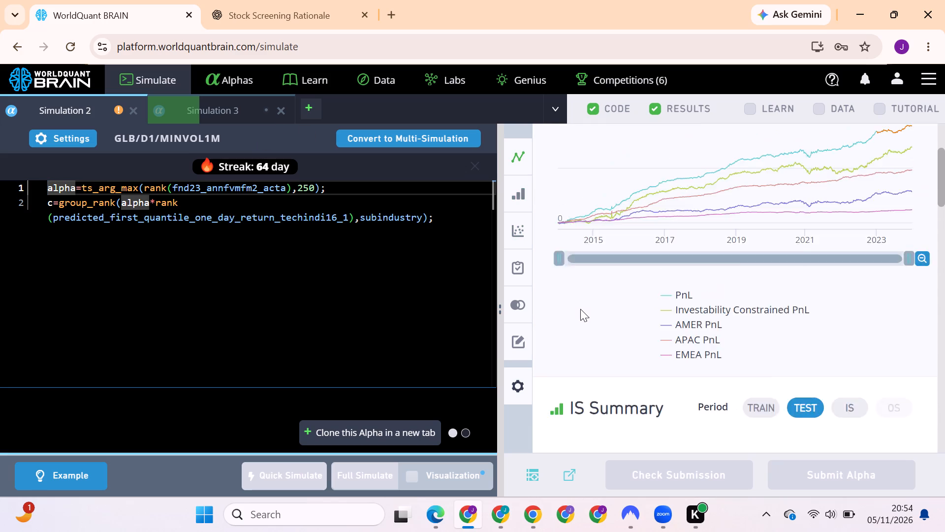
{"action": "scroll", "coordinate": [580, 309], "scroll_direction": "down", "scroll_amount": 6}
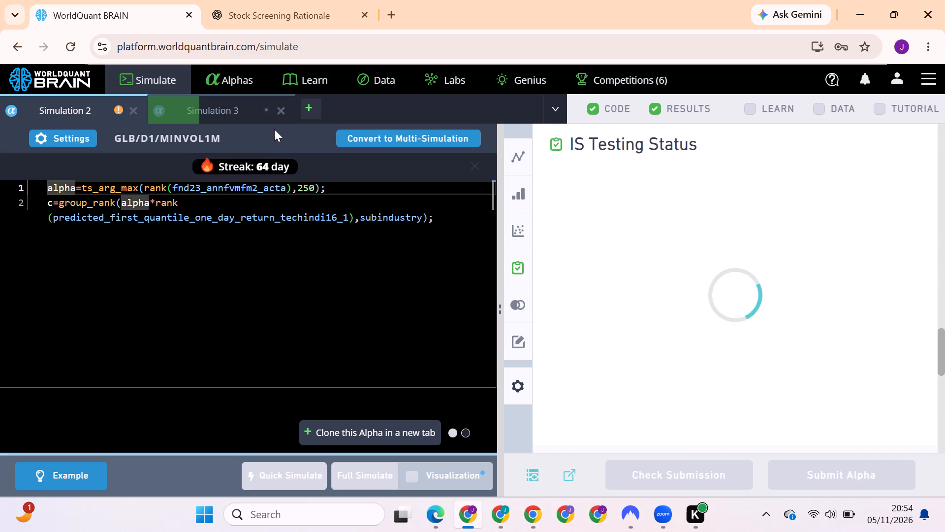
{"action": "left_click", "coordinate": [280, 114]}
{"action": "left_click", "coordinate": [480, 345]}
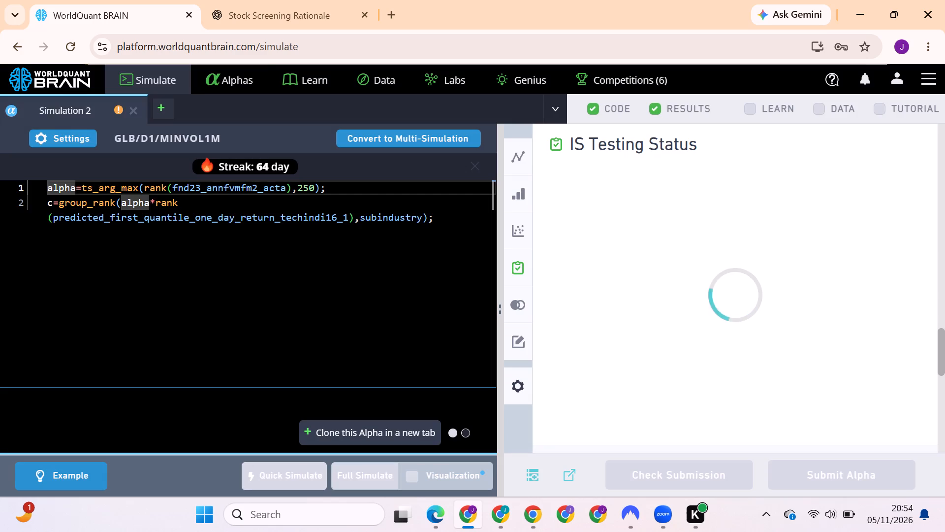
Clone the most recently submitted GLB Super alpha, 58EgVM1J, from the submitted alphas into a new simulation.
{"action": "left_click", "coordinate": [239, 68]}
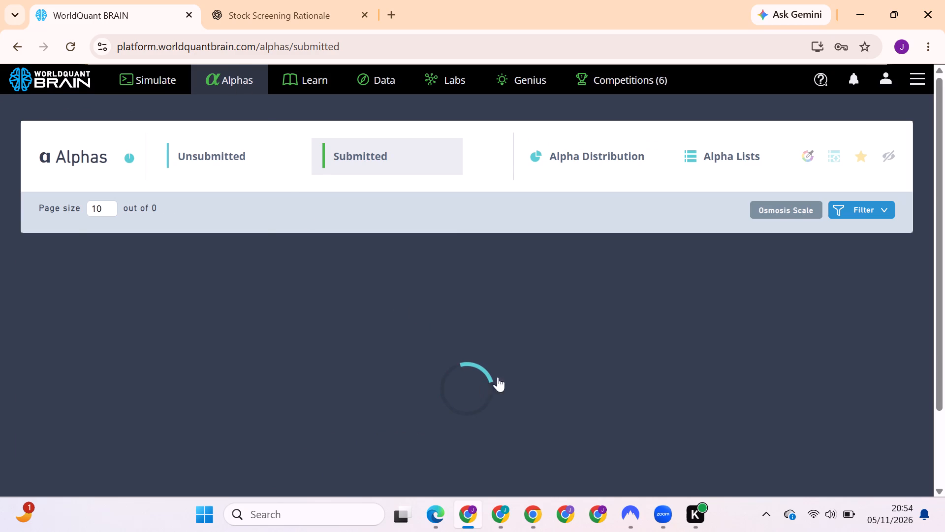
{"action": "left_click", "coordinate": [631, 337]}
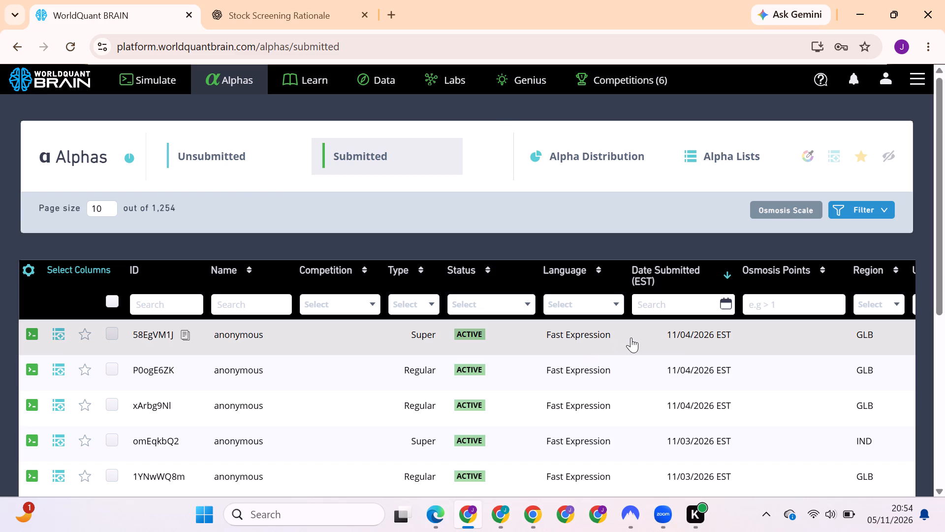
{"action": "scroll", "coordinate": [643, 357], "scroll_direction": "down", "scroll_amount": 3}
{"action": "scroll", "coordinate": [677, 393], "scroll_direction": "down", "scroll_amount": 2}
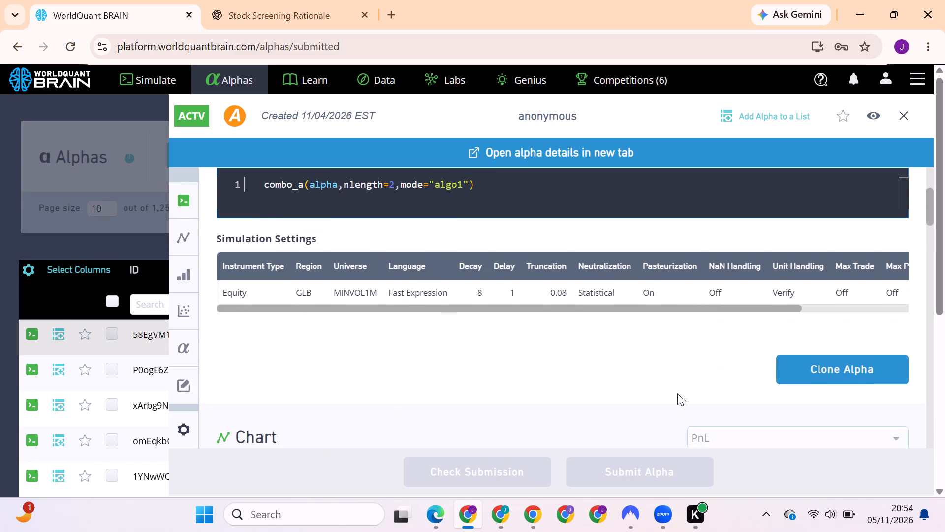
{"action": "left_click", "coordinate": [817, 372]}
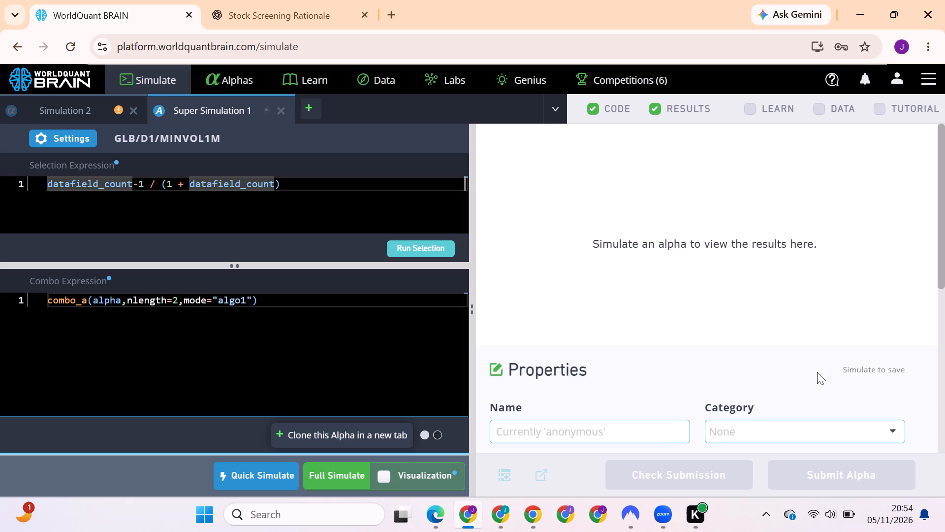
{"action": "left_click", "coordinate": [817, 372]}
Change Super Simulation 1's selection expression to datacategory_count+1 / (1 + short_count).
{"action": "left_click", "coordinate": [65, 216]}
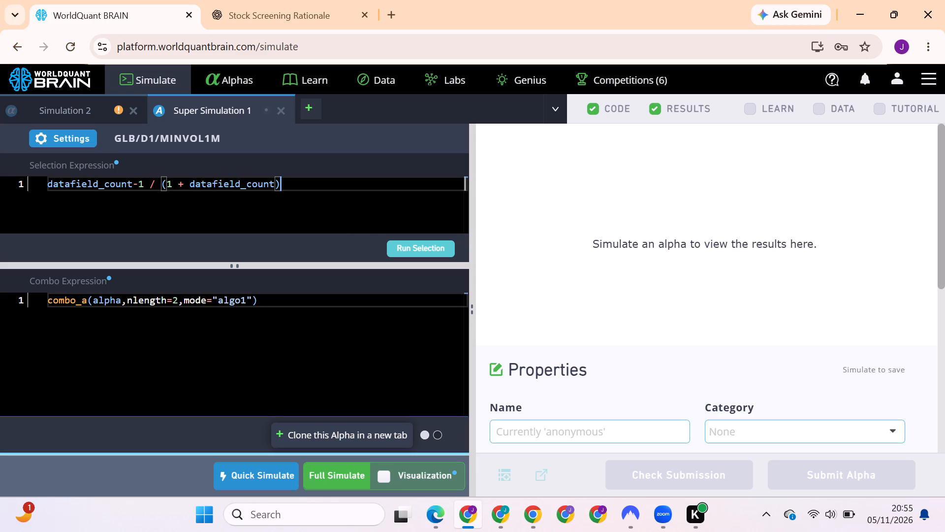
{"action": "double_click", "coordinate": [100, 185]}
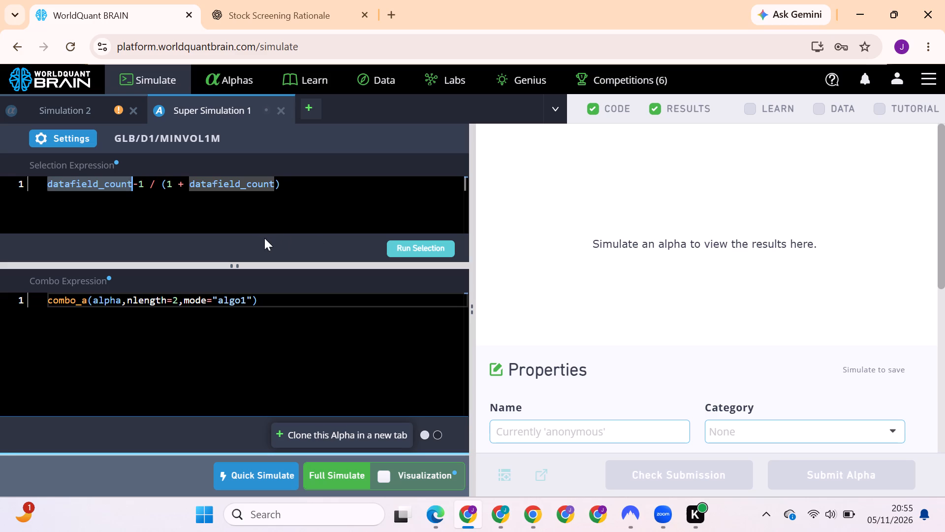
{"action": "left_click", "coordinate": [331, 199]}
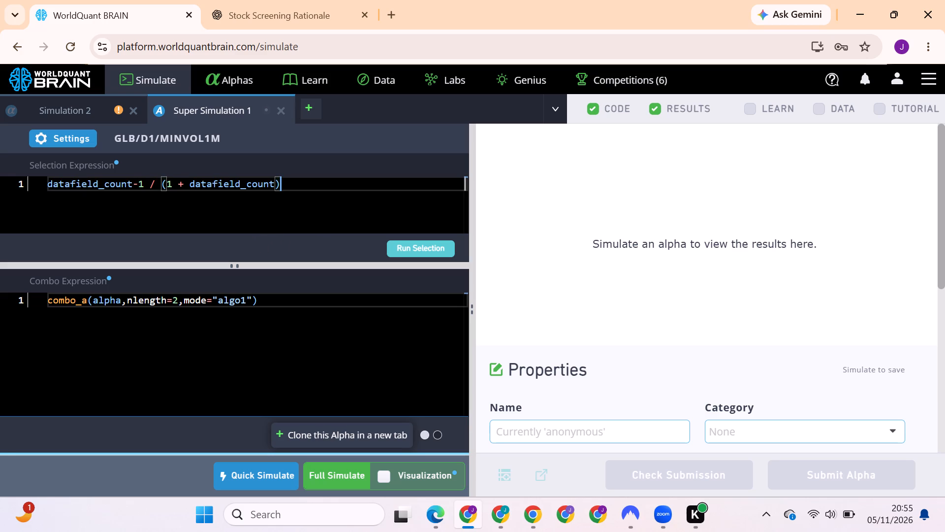
{"action": "double_click", "coordinate": [99, 186]}
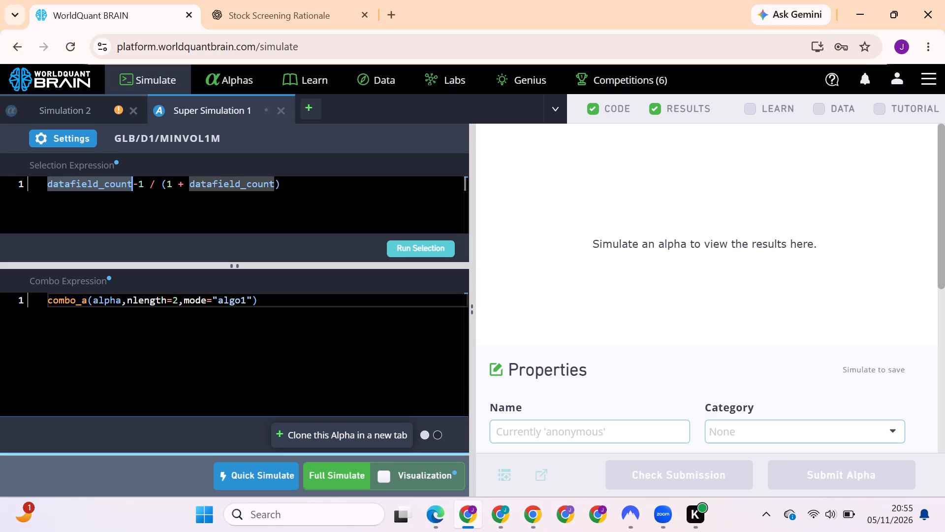
{"action": "type", "text": "datac"}
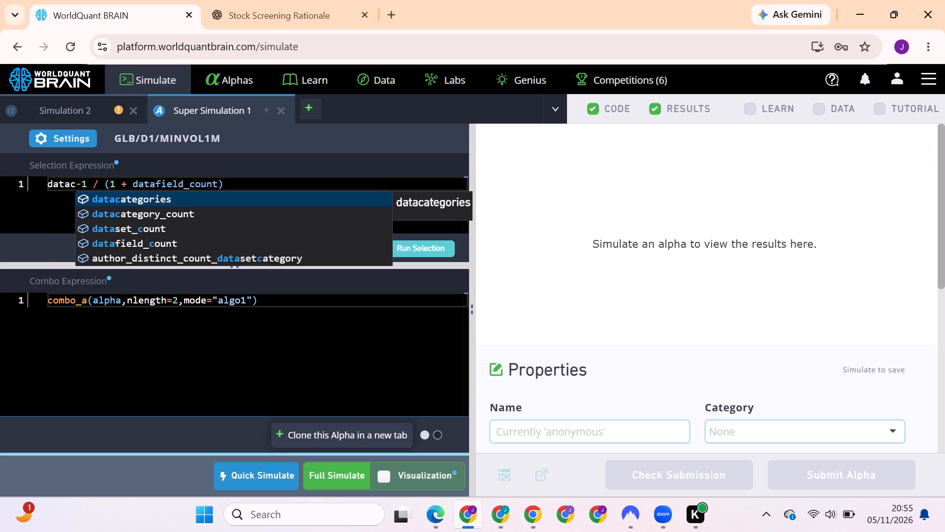
{"action": "left_click", "coordinate": [169, 209]}
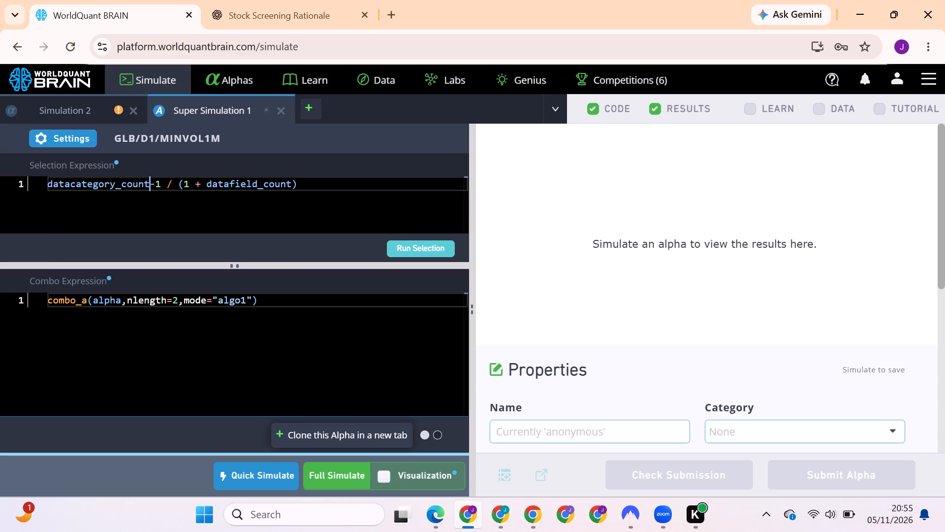
{"action": "left_click", "coordinate": [156, 181]}
{"action": "key", "text": "BackSpace"}
{"action": "key", "text": "shift+plus"}
{"action": "double_click", "coordinate": [243, 190]}
{"action": "type", "text": "sh"}
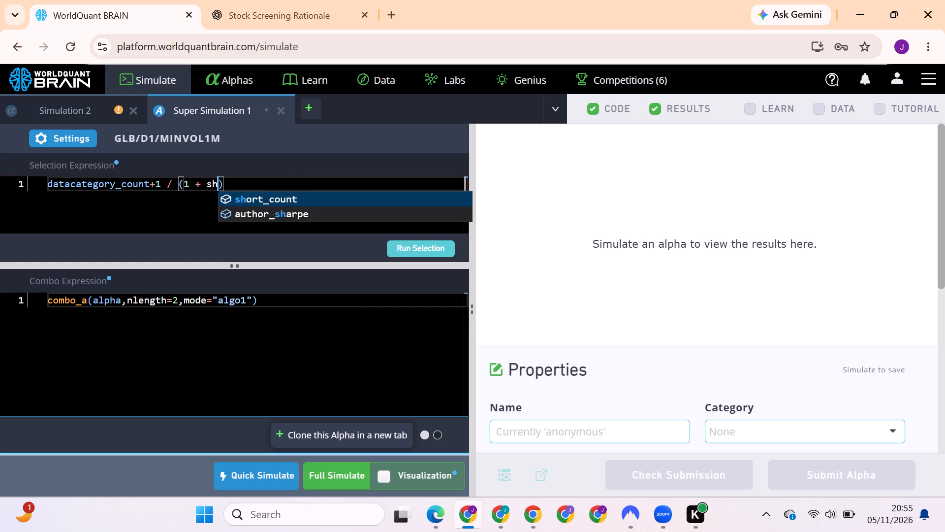
{"action": "left_click", "coordinate": [272, 199]}
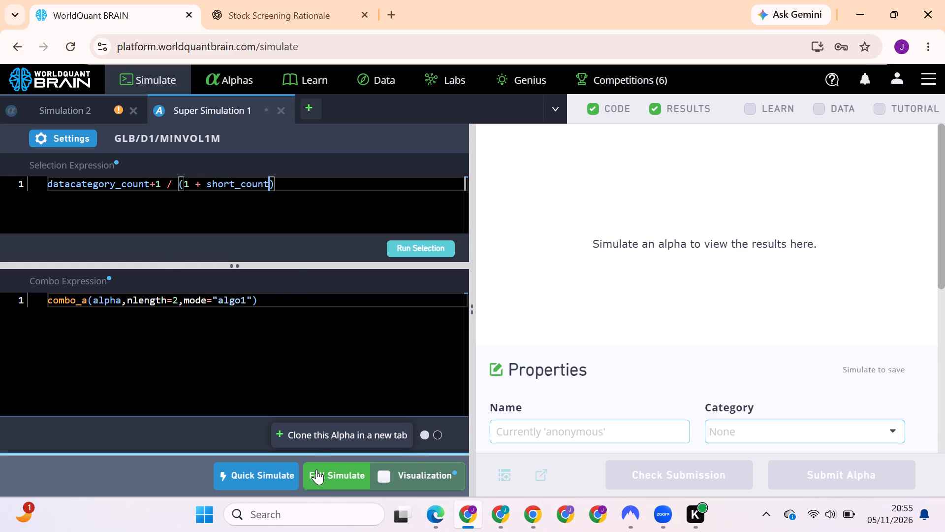
Set nlength to 3 in the combo expression and run a full simulation of the super alpha.
{"action": "left_click", "coordinate": [178, 297]}
{"action": "key", "text": "BackSpace"}
{"action": "key", "text": "3"}
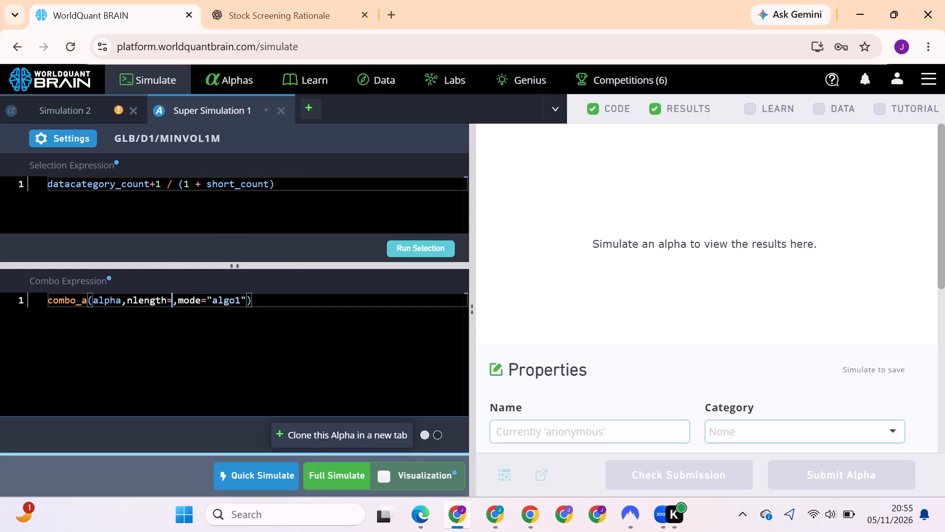
{"action": "left_click", "coordinate": [330, 476]}
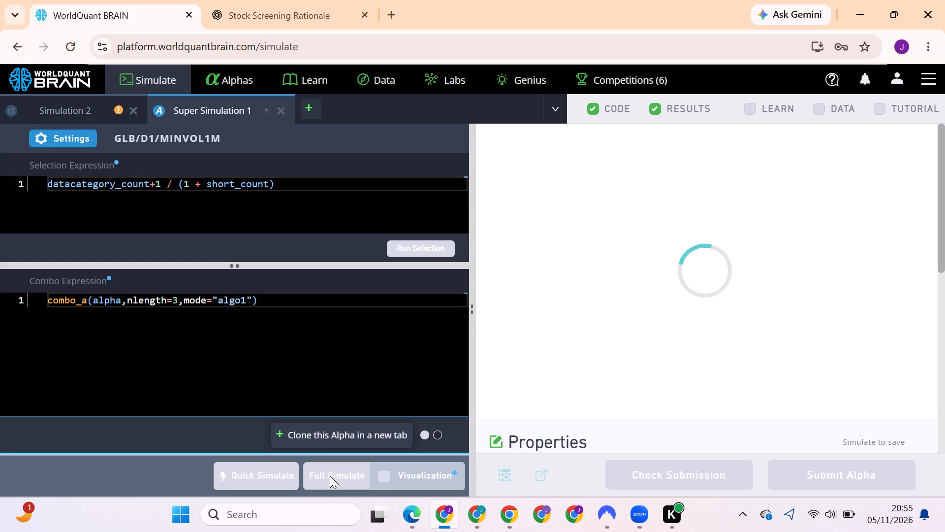
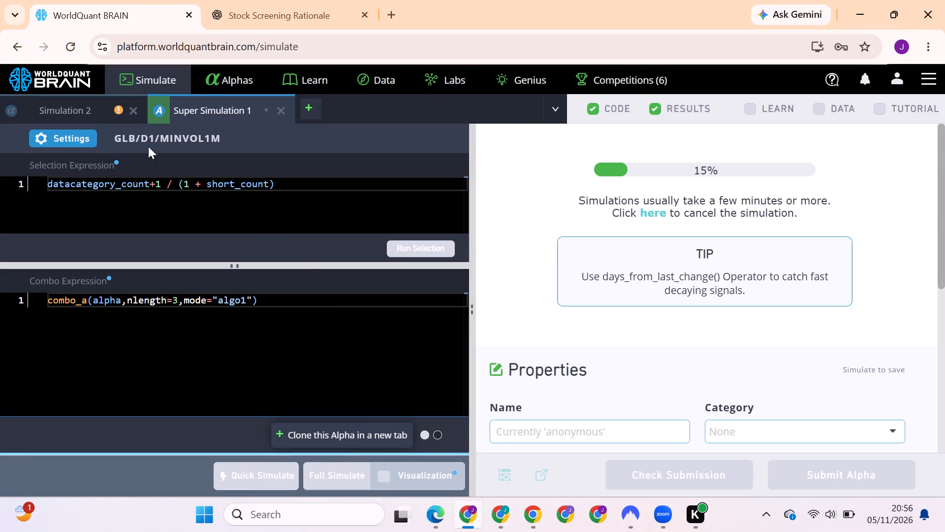
Try to submit the Simulation 2 alpha, and close Simulation 2, leaving Super Simulation 1 running.
{"action": "left_click", "coordinate": [93, 114]}
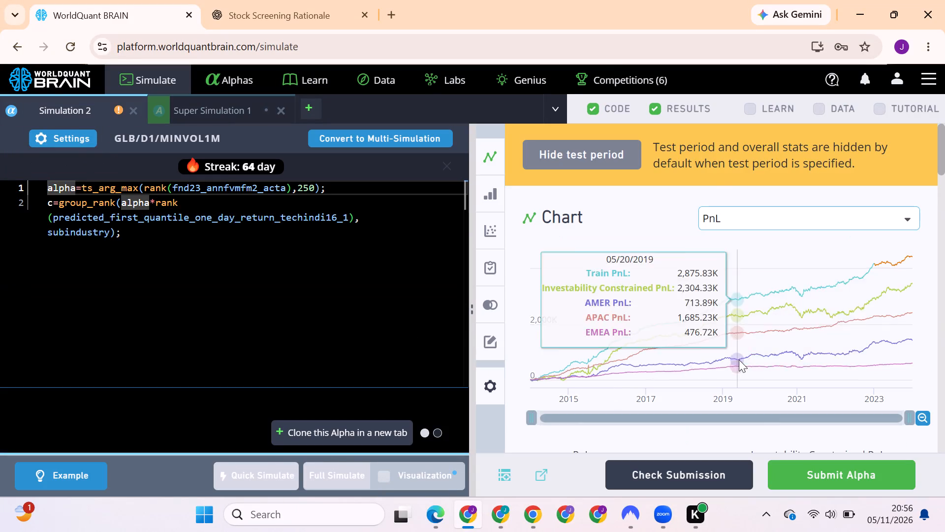
{"action": "scroll", "coordinate": [739, 360], "scroll_direction": "down", "scroll_amount": 3}
{"action": "left_click", "coordinate": [792, 474]}
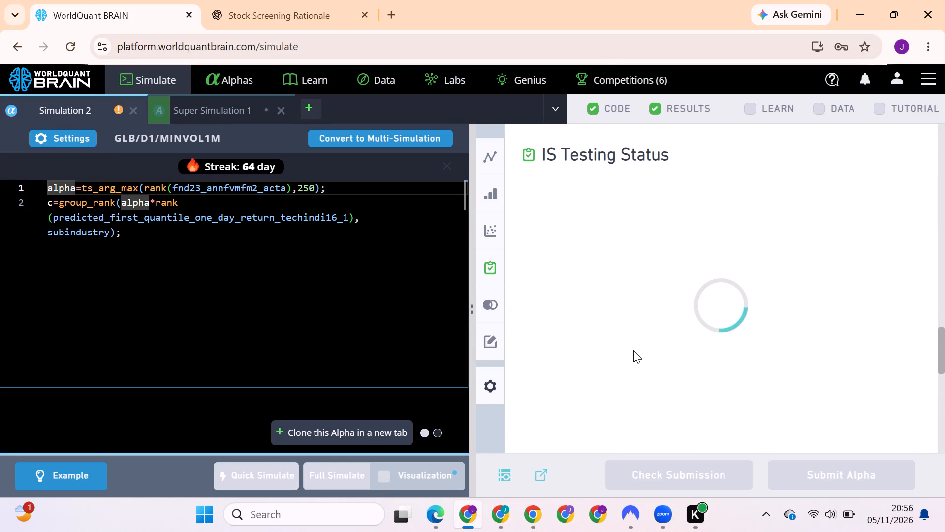
{"action": "left_click", "coordinate": [129, 109]}
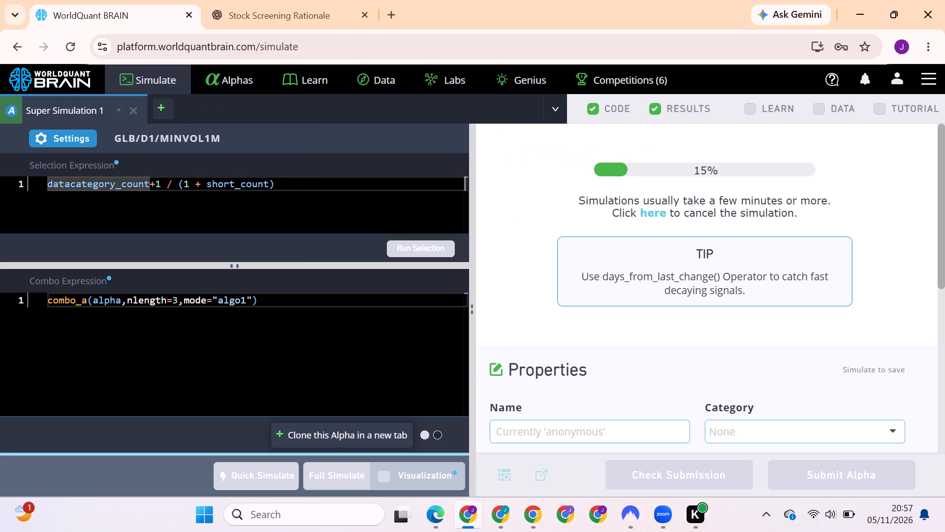
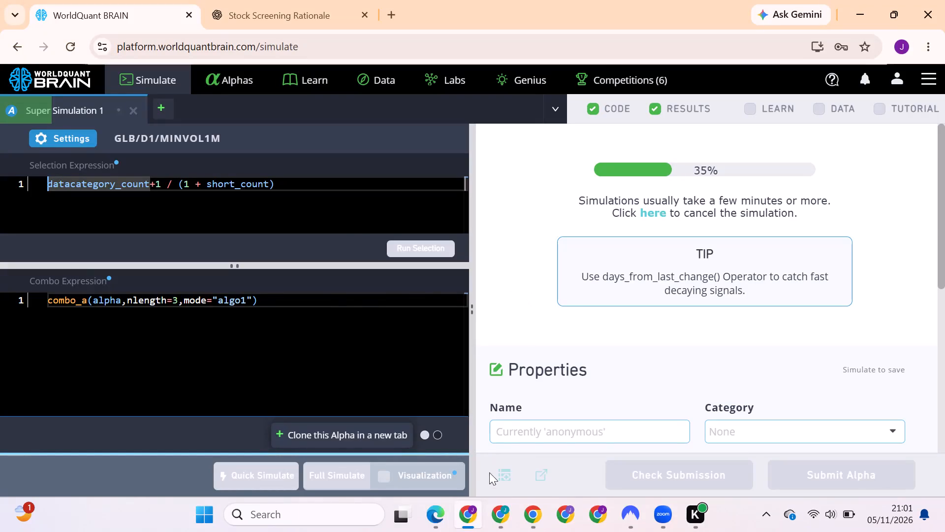
Switch to the other Chrome profile's window, reload its WorldQuant BRAIN sign-in page, and sign in with the saved account credentials.
{"action": "left_click", "coordinate": [501, 519]}
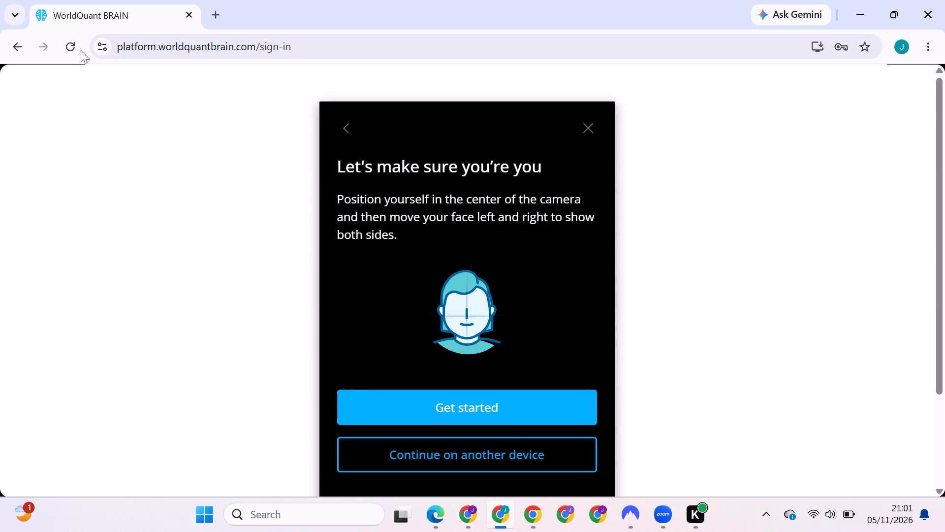
{"action": "left_click", "coordinate": [77, 48]}
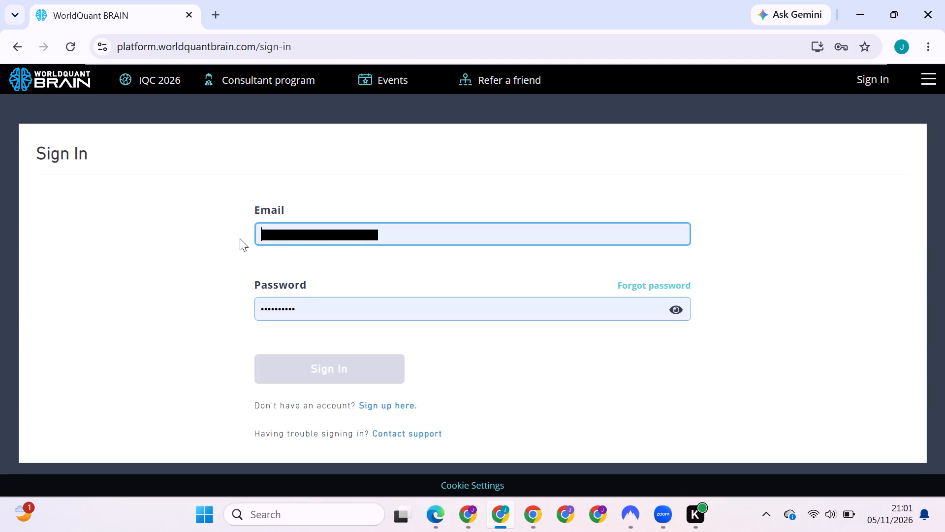
{"action": "double_click", "coordinate": [319, 369]}
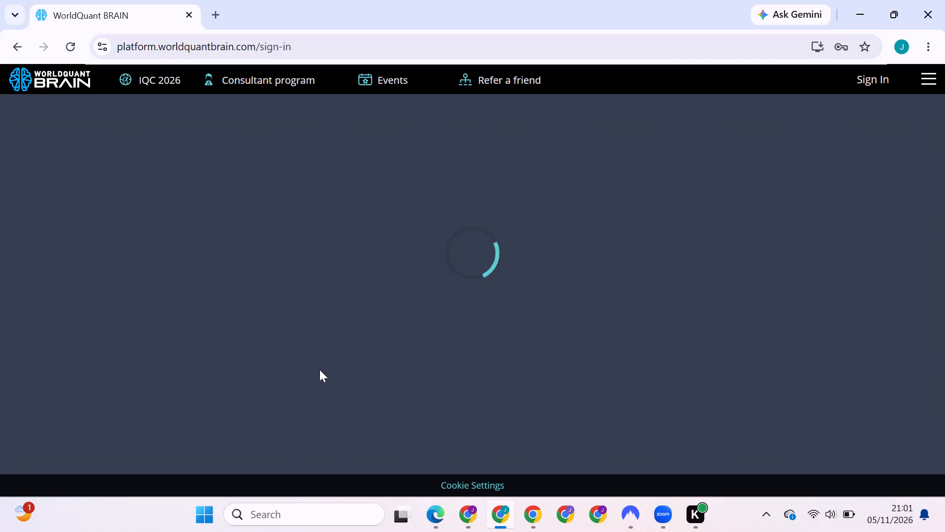
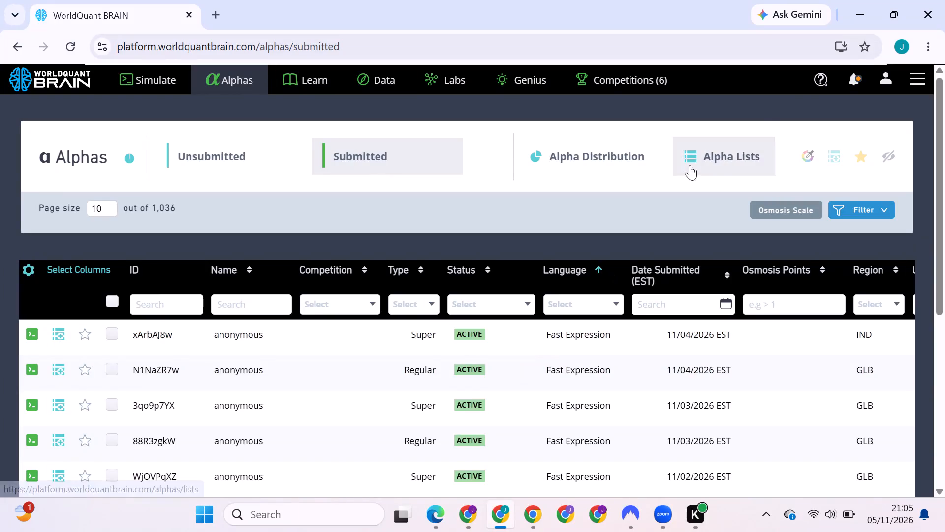
Switch to the Chrome profile named Catherine and open the WorldQuant BRAIN sign-in page there.
{"action": "left_click", "coordinate": [901, 47]}
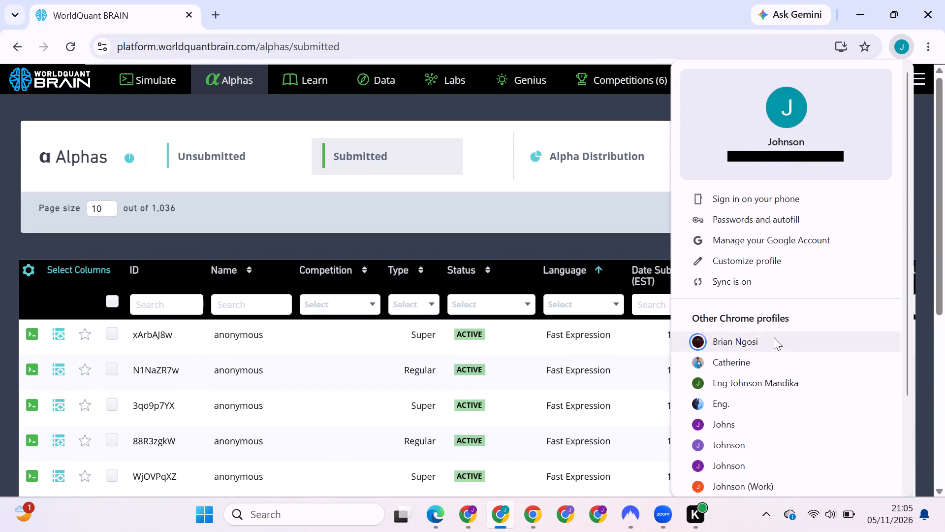
{"action": "left_click", "coordinate": [759, 357]}
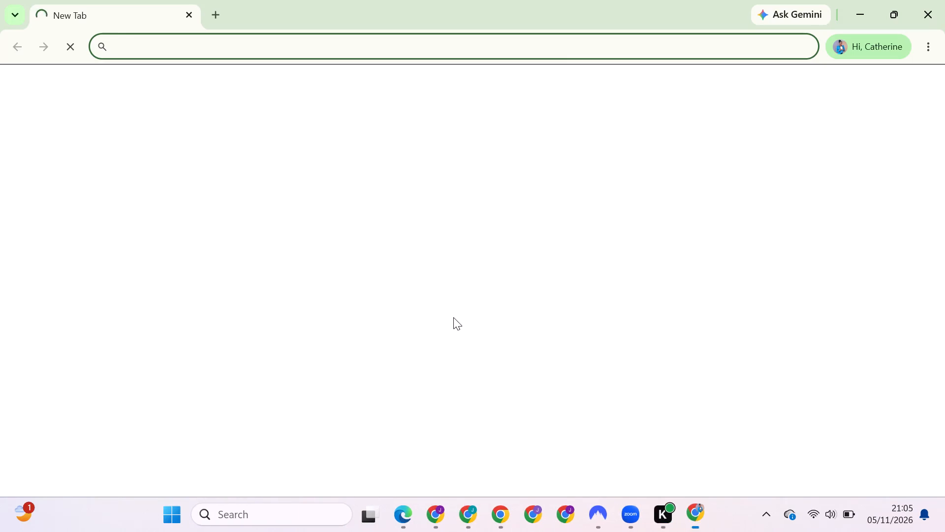
{"action": "left_click", "coordinate": [224, 54]}
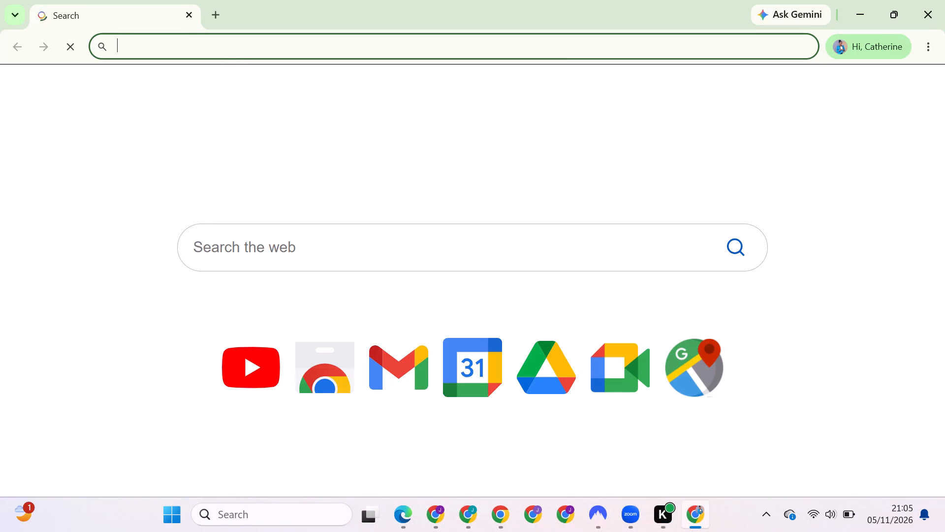
{"action": "type", "text": "wo"}
{"action": "left_click", "coordinate": [238, 107]}
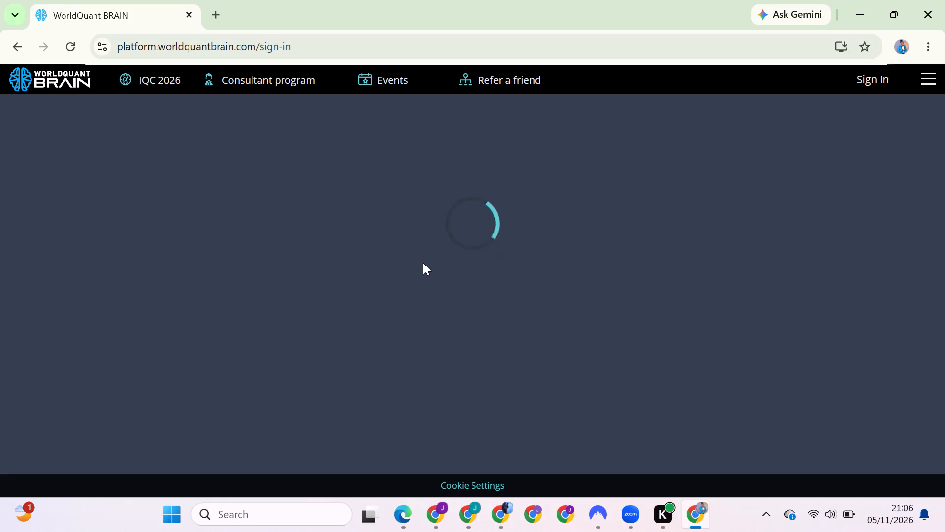
Sign in to WorldQuant BRAIN with the prefilled email and password.
{"action": "left_click", "coordinate": [368, 370]}
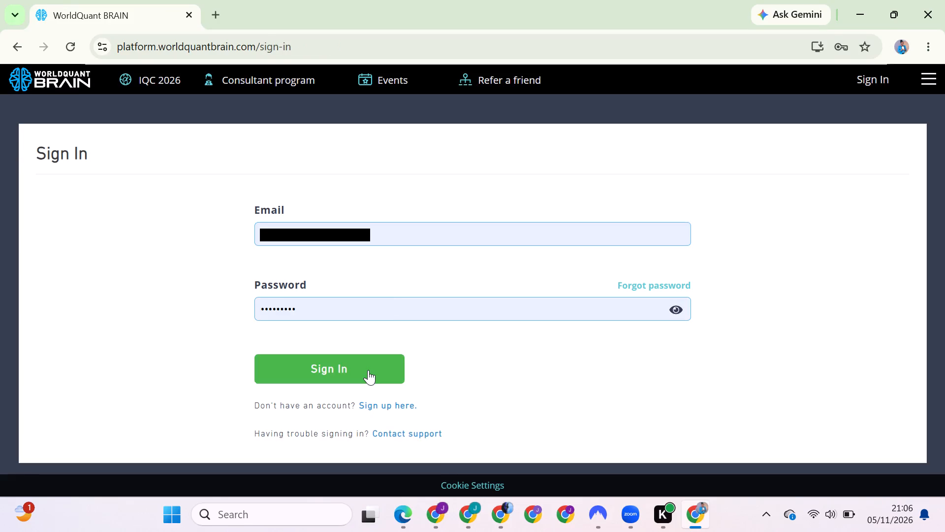
{"action": "left_click", "coordinate": [368, 370]}
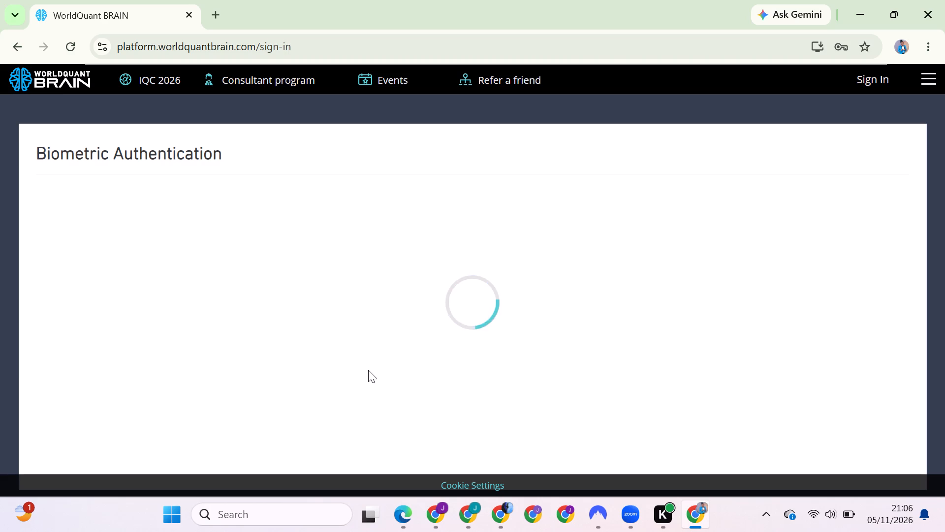
Begin the Persona identity verification and proceed to the option of continuing on another device.
{"action": "scroll", "coordinate": [368, 370], "scroll_direction": "down", "scroll_amount": 1}
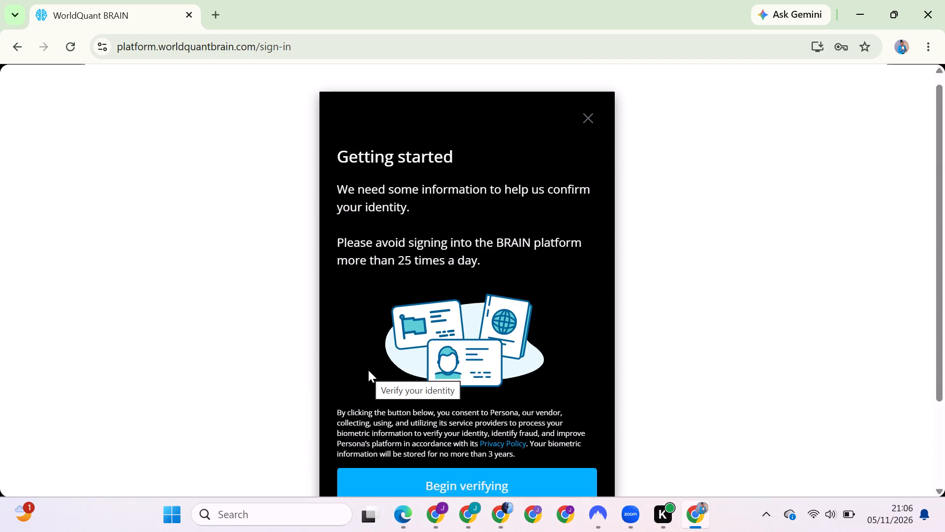
{"action": "scroll", "coordinate": [368, 370], "scroll_direction": "down", "scroll_amount": 1}
{"action": "left_click", "coordinate": [401, 380]}
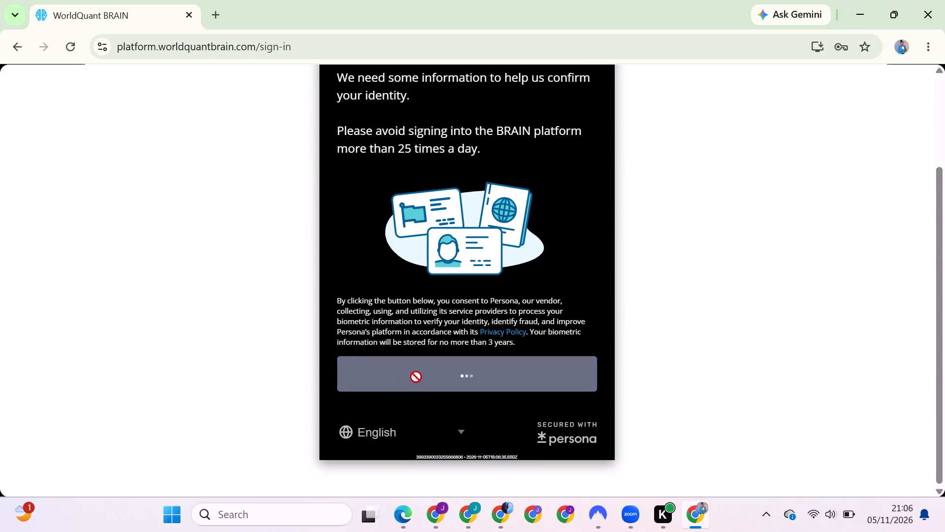
{"action": "left_click", "coordinate": [393, 450]}
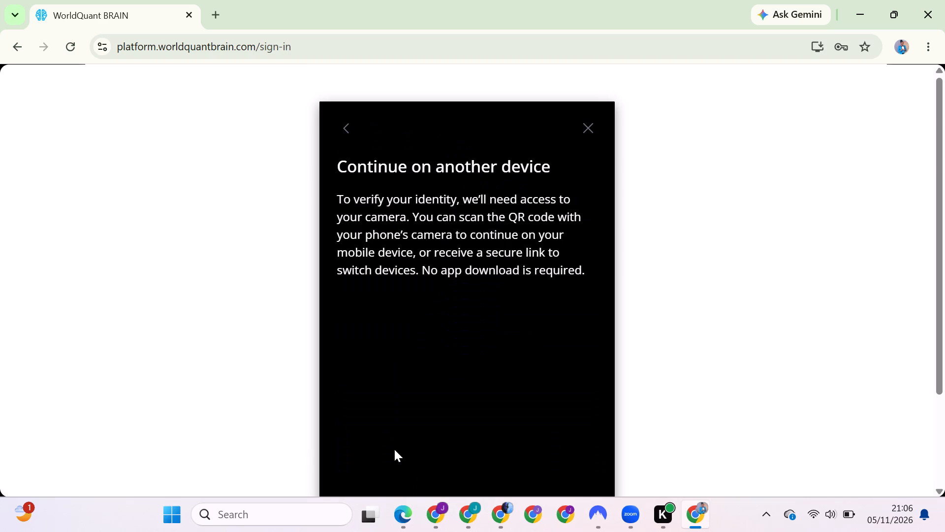
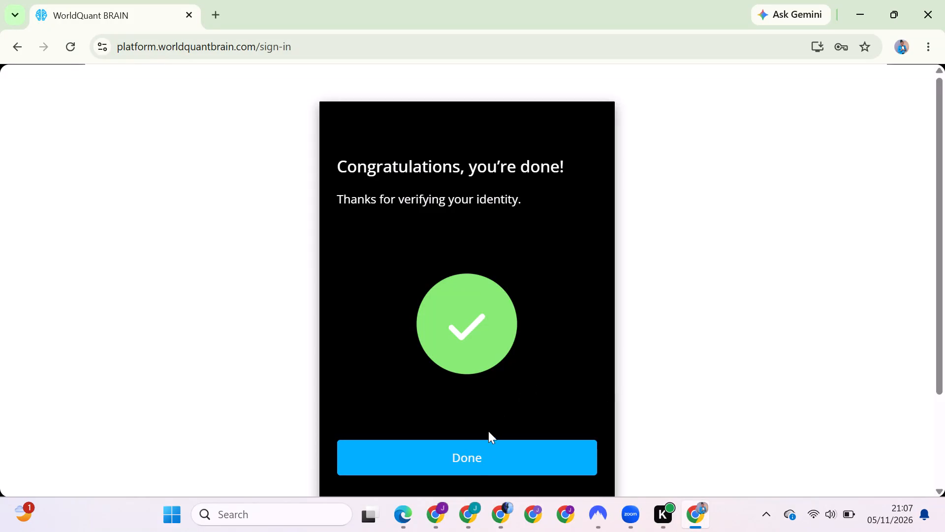
Finish the completed identity verification and return to the WorldQuant BRAIN sign-in.
{"action": "left_click", "coordinate": [484, 462]}
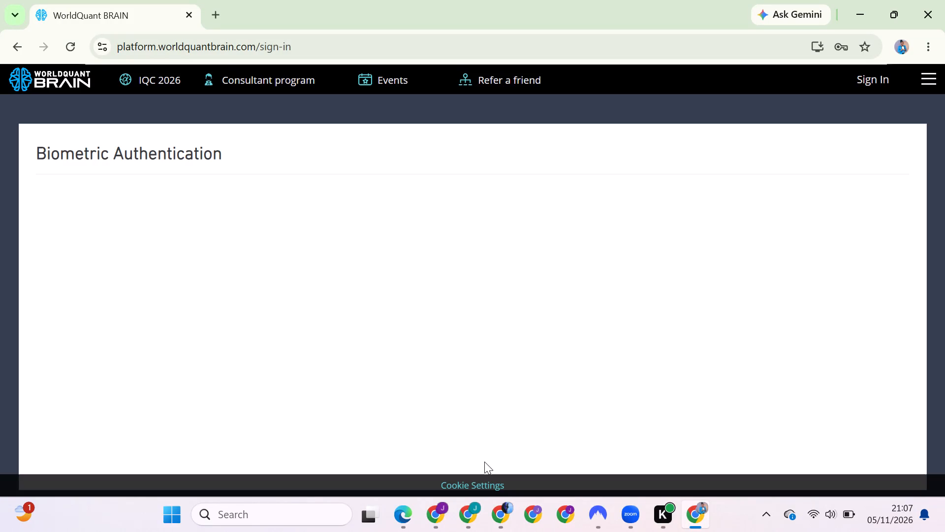
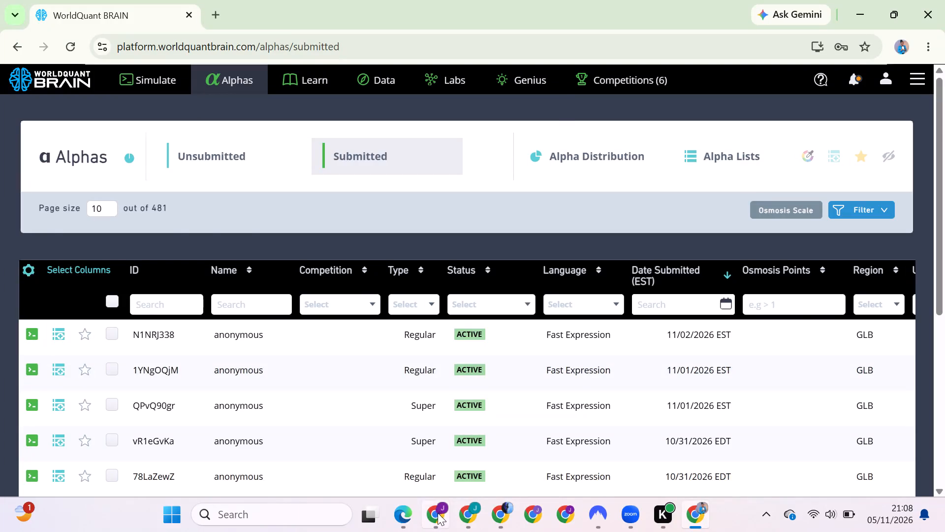
Switch to the Chrome profile with the GLB/D1/MINVOL1M super simulation, dismiss its submission notice and show the test period.
{"action": "left_click", "coordinate": [437, 514]}
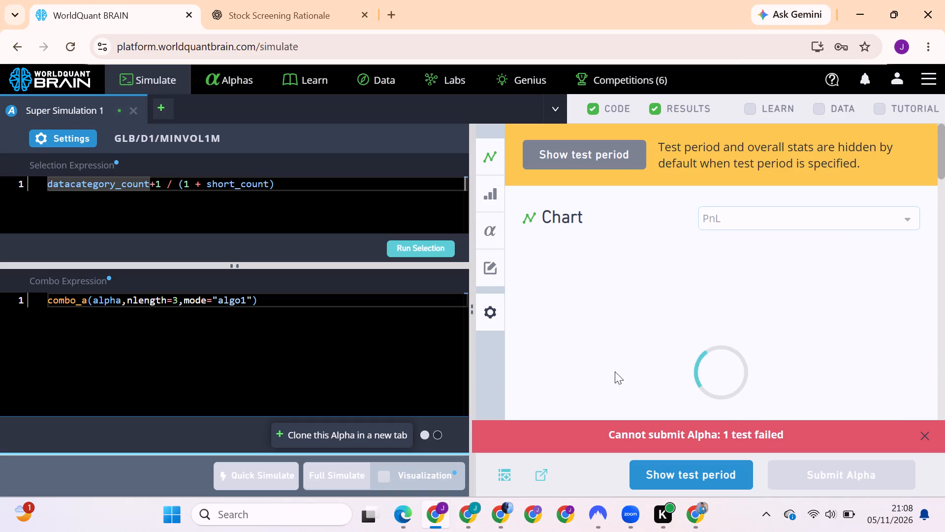
{"action": "left_click", "coordinate": [920, 437]}
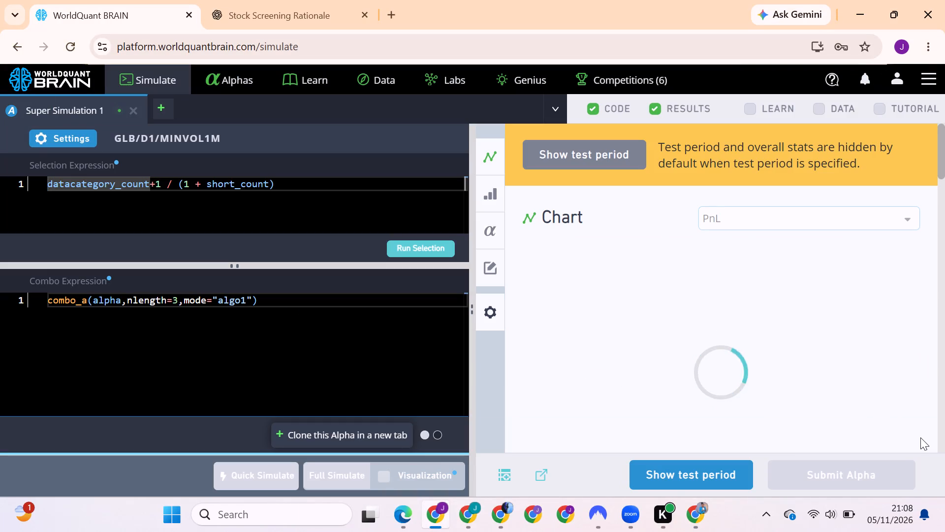
{"action": "scroll", "coordinate": [787, 441], "scroll_direction": "down", "scroll_amount": 2}
{"action": "left_click", "coordinate": [720, 469]}
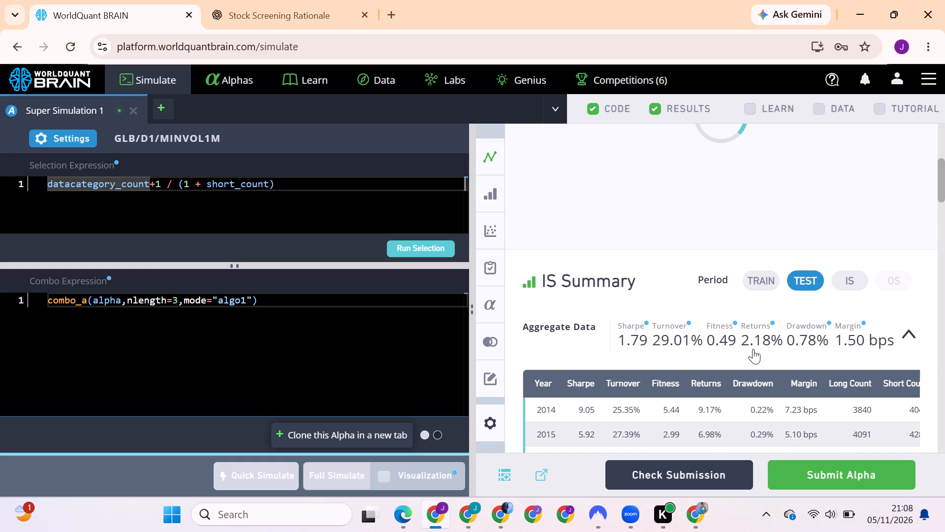
Examine the super alpha's test-period results, from the IS Summary and regional aggregate data through to the IS Testing Status.
{"action": "scroll", "coordinate": [778, 280], "scroll_direction": "up", "scroll_amount": 3}
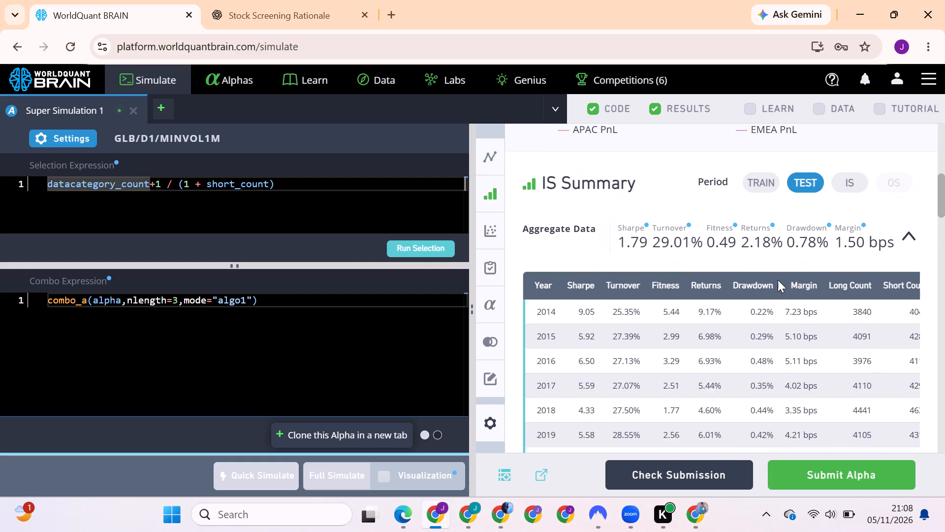
{"action": "left_click", "coordinate": [854, 227]}
{"action": "scroll", "coordinate": [854, 227], "scroll_direction": "down", "scroll_amount": 5}
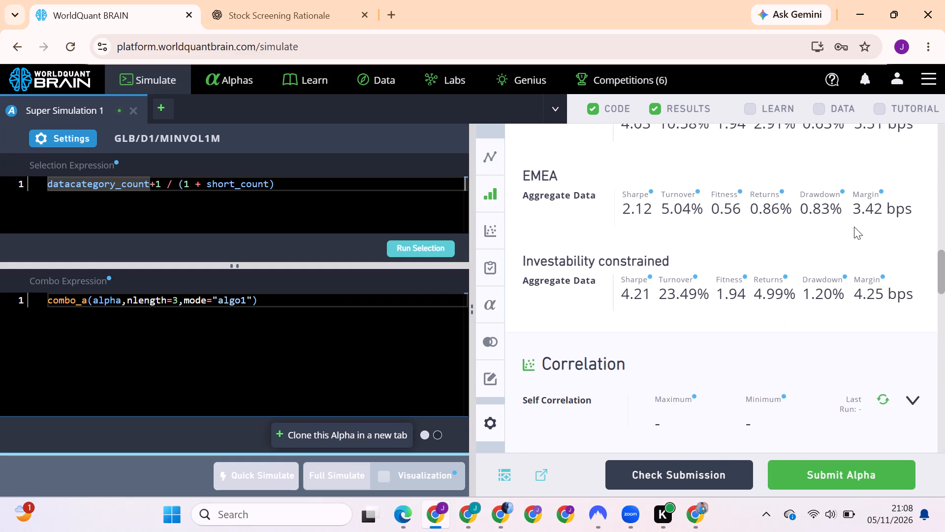
{"action": "scroll", "coordinate": [859, 144], "scroll_direction": "down", "scroll_amount": 3}
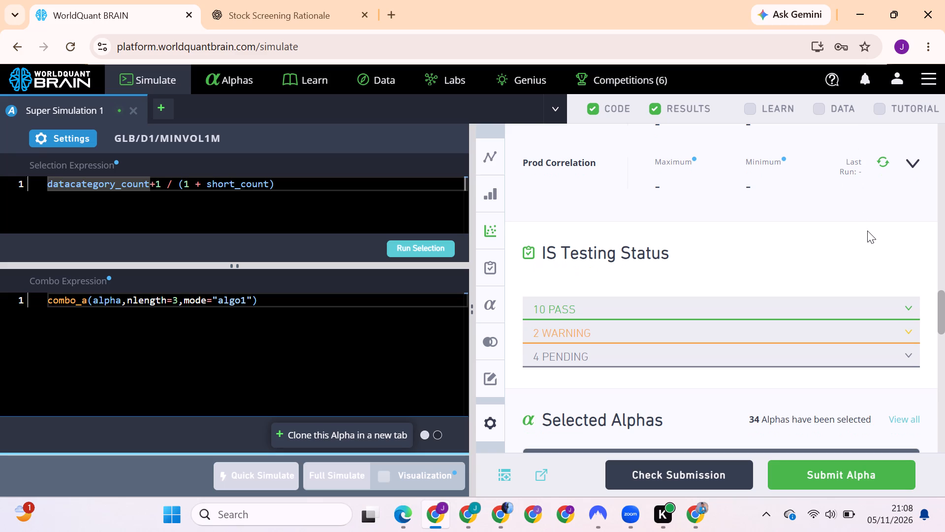
Run the Prod Correlation and Self Correlation checks for the super alpha.
{"action": "scroll", "coordinate": [857, 173], "scroll_direction": "up", "scroll_amount": 2}
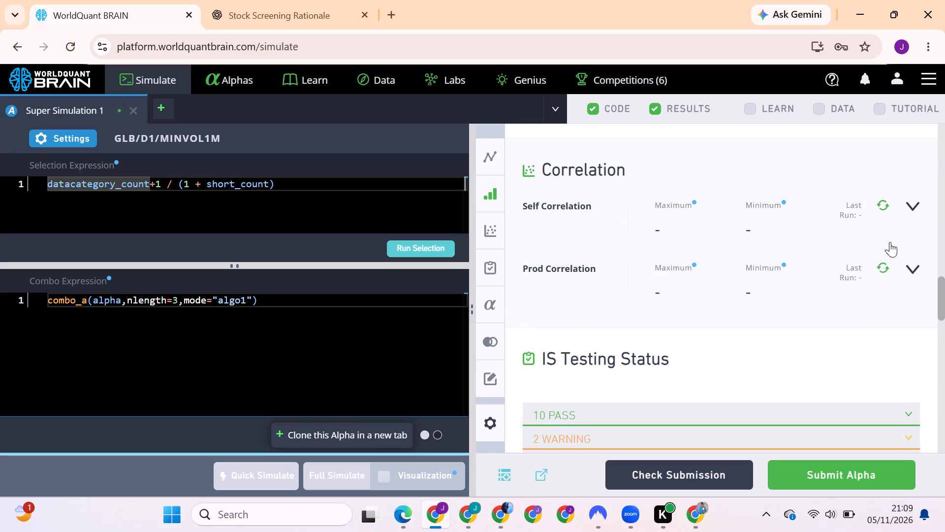
{"action": "left_click", "coordinate": [882, 264]}
{"action": "left_click", "coordinate": [885, 205]}
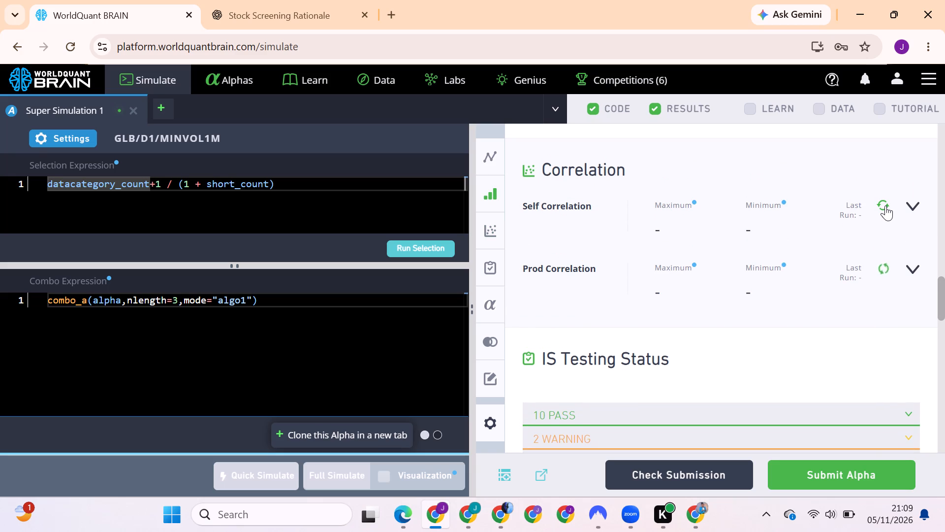